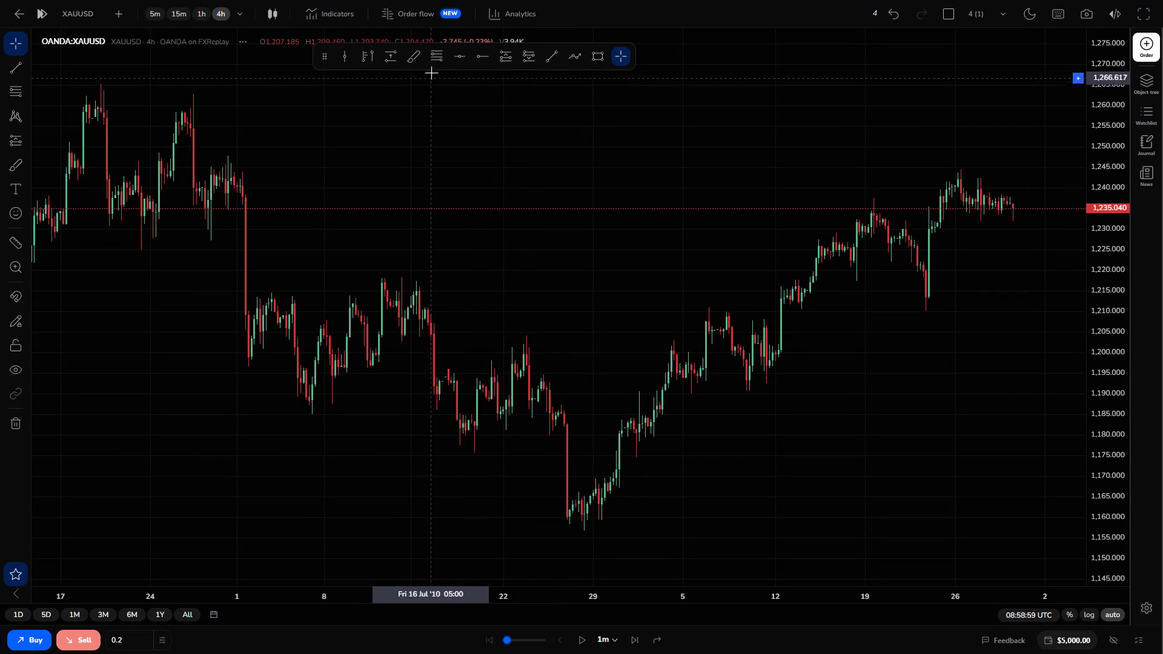
# Switch the XAUUSD chart from the 4-hour down to the 5-minute timeframe, passing through the 15-minute one.
pyautogui.click(187, 10)
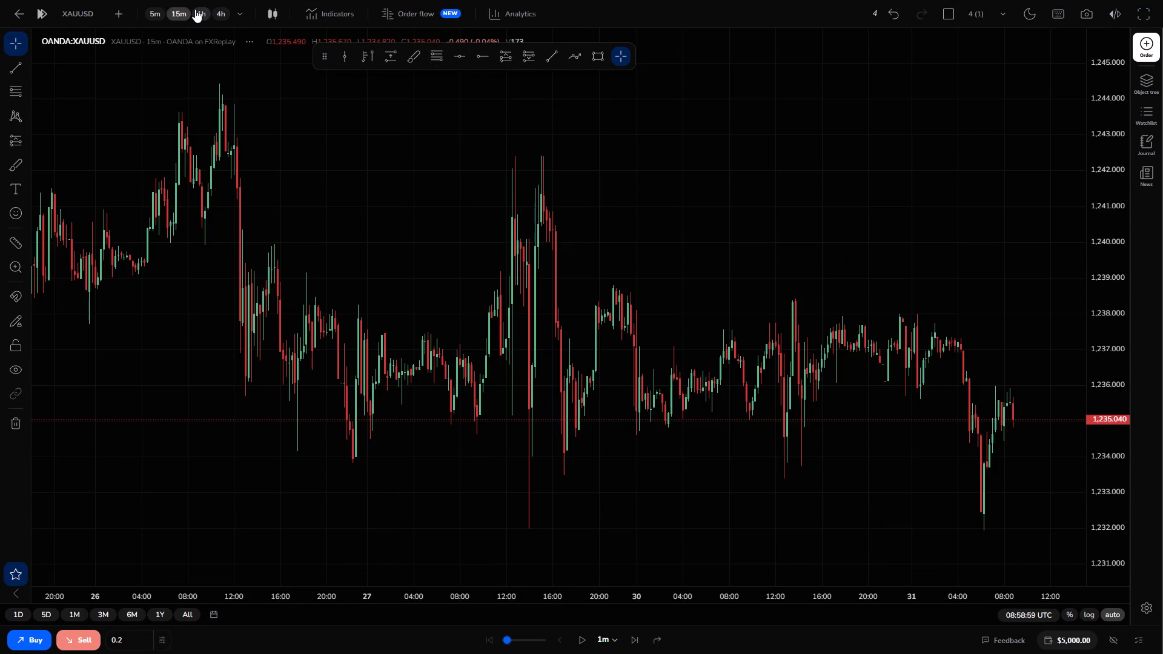
pyautogui.click(195, 9)
pyautogui.click(174, 17)
pyautogui.click(159, 20)
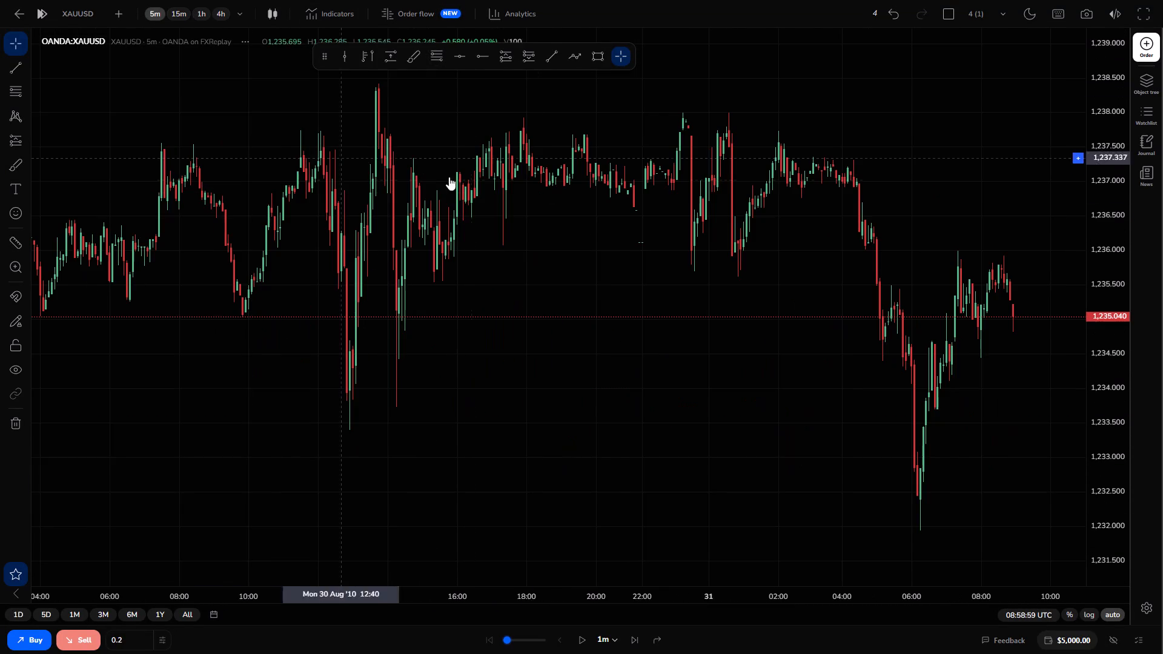
pyautogui.moveTo(928, 337); pyautogui.dragTo(655, 288)
pyautogui.scroll(1, 652, 286)
pyautogui.scroll(-1, 652, 284)
pyautogui.scroll(1, 652, 282)
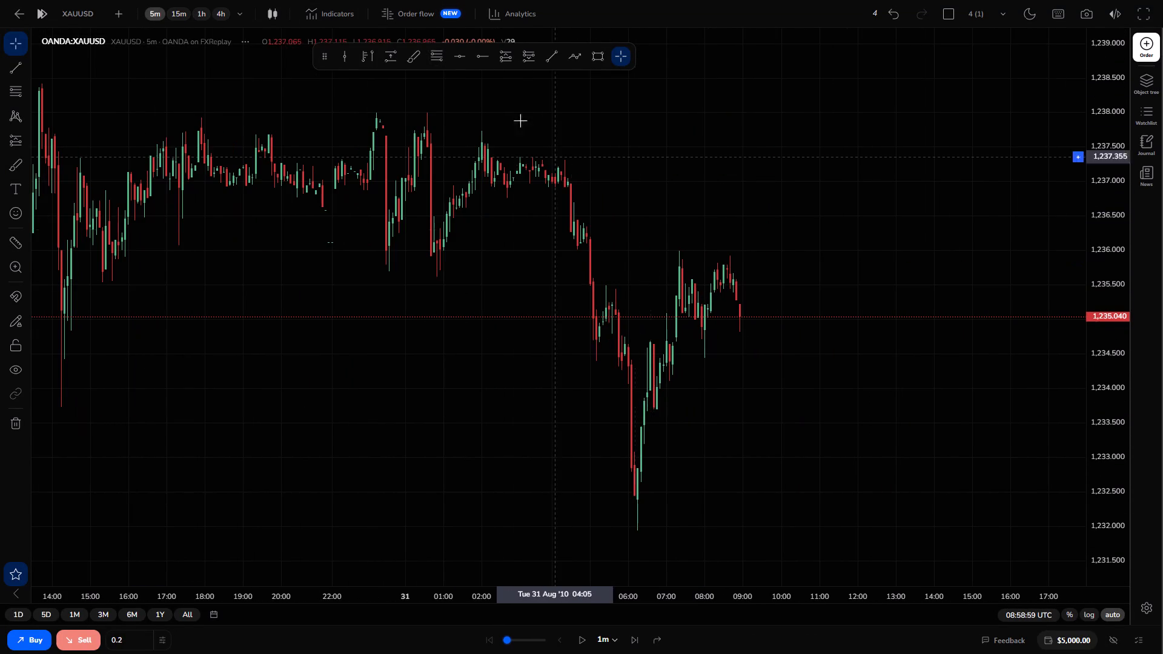
# Check the recent XAUUSD price action on the 15-minute timeframe and return to the 5-minute one.
pyautogui.click(168, 9)
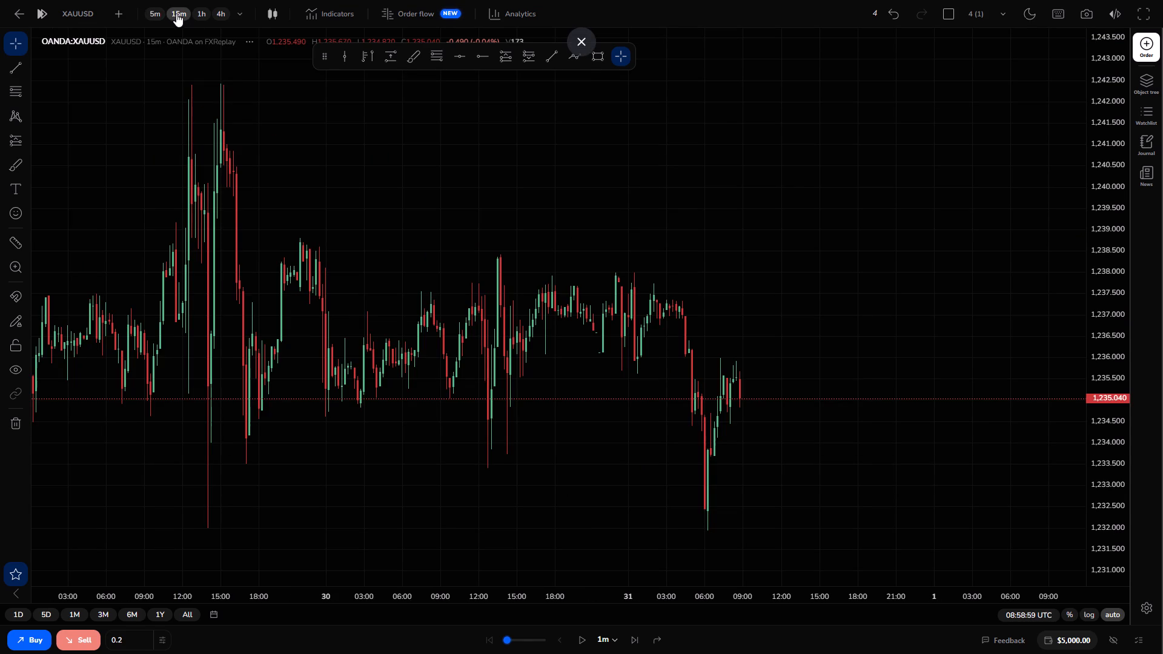
pyautogui.moveTo(447, 341); pyautogui.dragTo(434, 332)
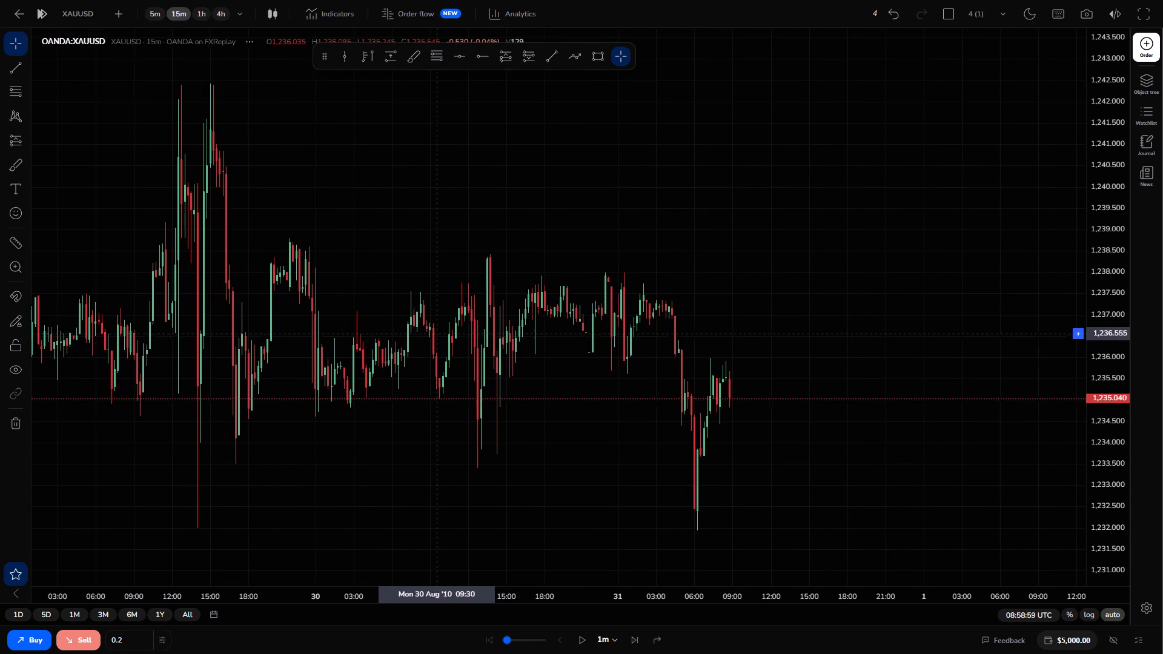
pyautogui.moveTo(434, 332); pyautogui.dragTo(431, 331)
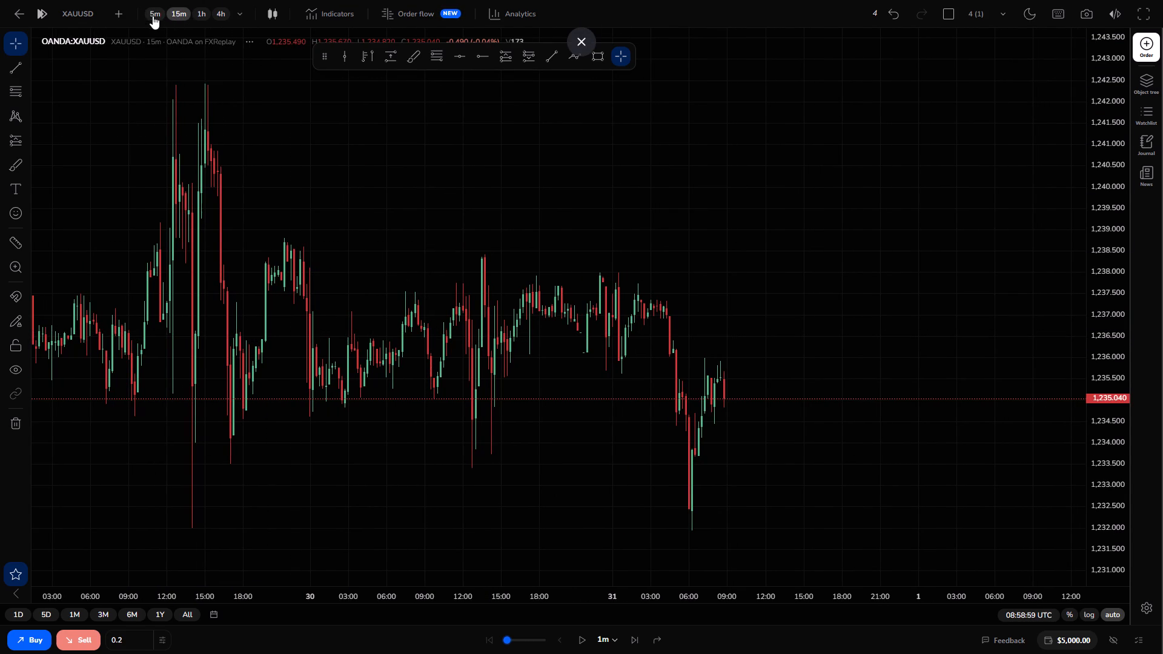
pyautogui.click(153, 16)
# Examine the 5-minute price action from the 30 August afternoon through the 31 August morning drop and rebound.
pyautogui.click(551, 311)
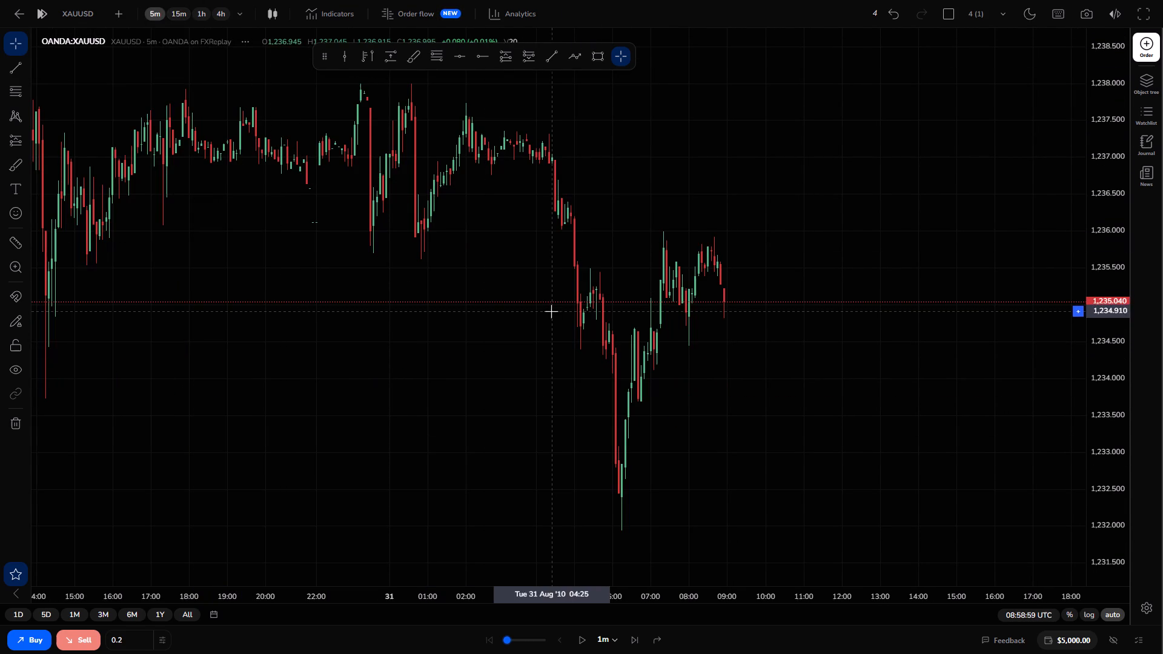
pyautogui.moveTo(328, 256); pyautogui.dragTo(425, 270)
pyautogui.scroll(-1, 425, 271)
pyautogui.scroll(2, 425, 271)
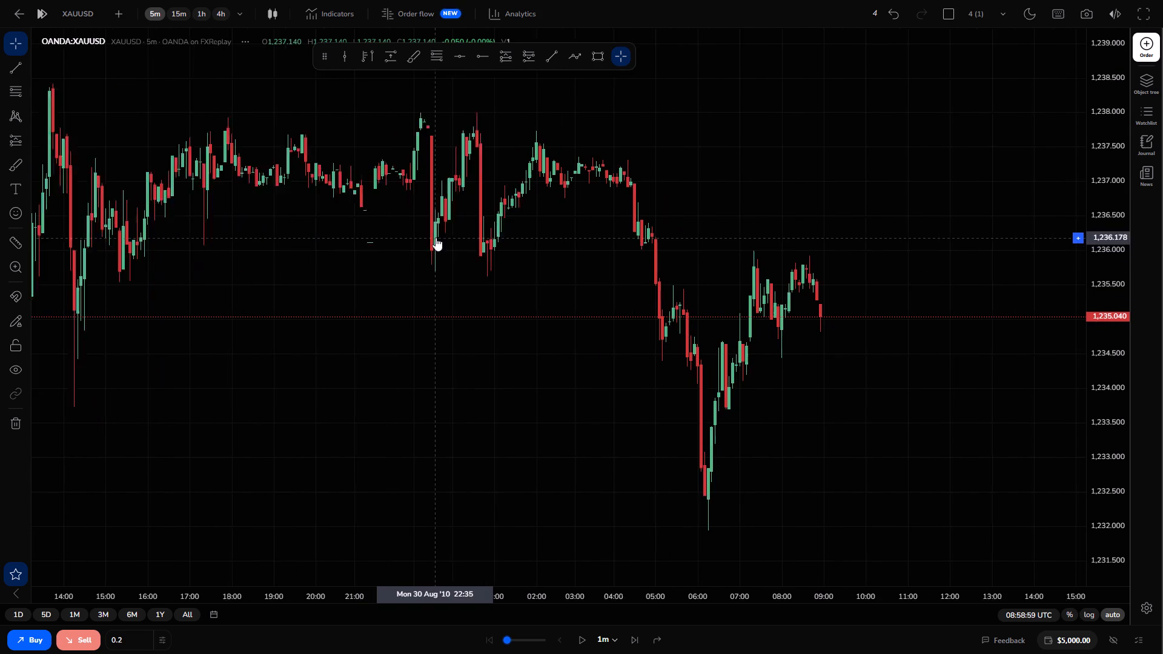
pyautogui.scroll(1, 436, 237)
pyautogui.scroll(-2, 330, 230)
pyautogui.scroll(1, 420, 230)
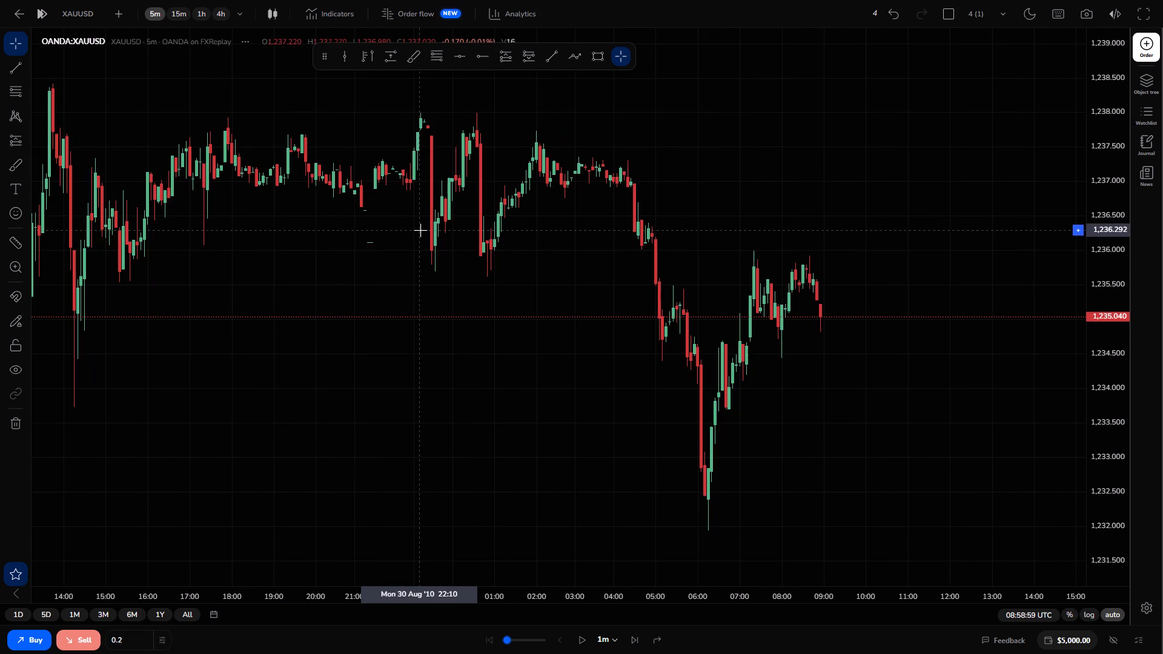
pyautogui.moveTo(420, 230); pyautogui.dragTo(358, 538, button='middle')
pyautogui.scroll(4, 420, 230)
pyautogui.scroll(-1, 362, 518)
pyautogui.scroll(1, 356, 540)
pyautogui.scroll(1, 640, 369)
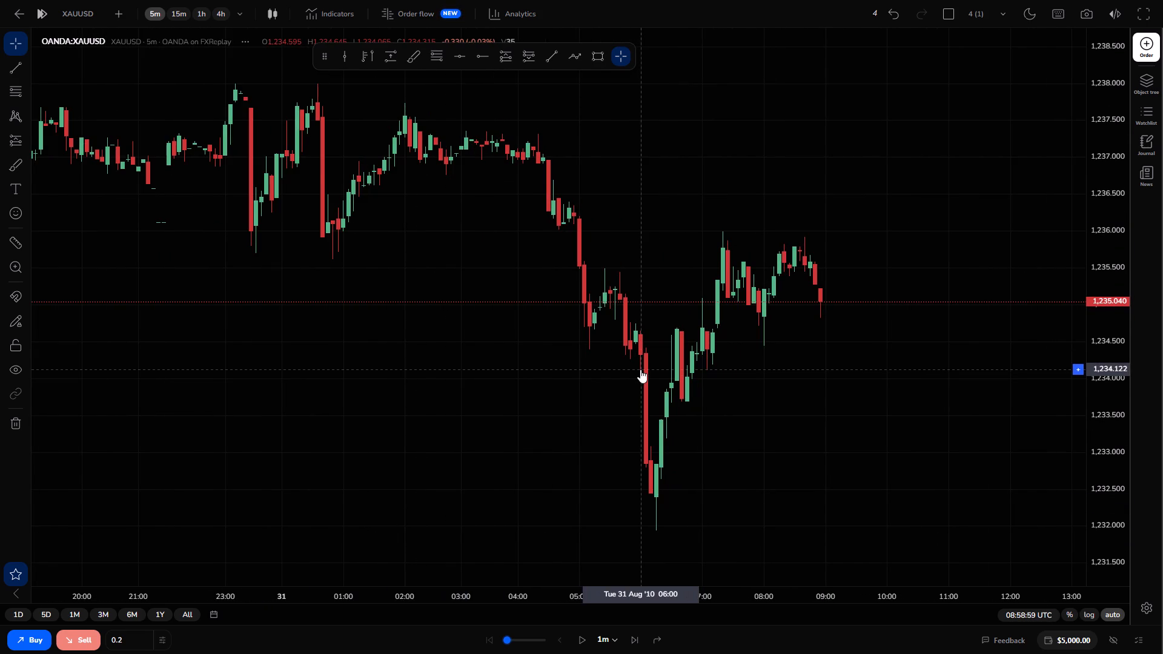
pyautogui.moveTo(636, 374); pyautogui.dragTo(669, 431, button='middle')
pyautogui.scroll(4, 641, 381)
pyautogui.scroll(-5, 643, 385)
pyautogui.scroll(2, 658, 420)
pyautogui.scroll(-2, 658, 420)
pyautogui.scroll(1, 663, 423)
pyautogui.moveTo(665, 426); pyautogui.dragTo(669, 431, button='right')
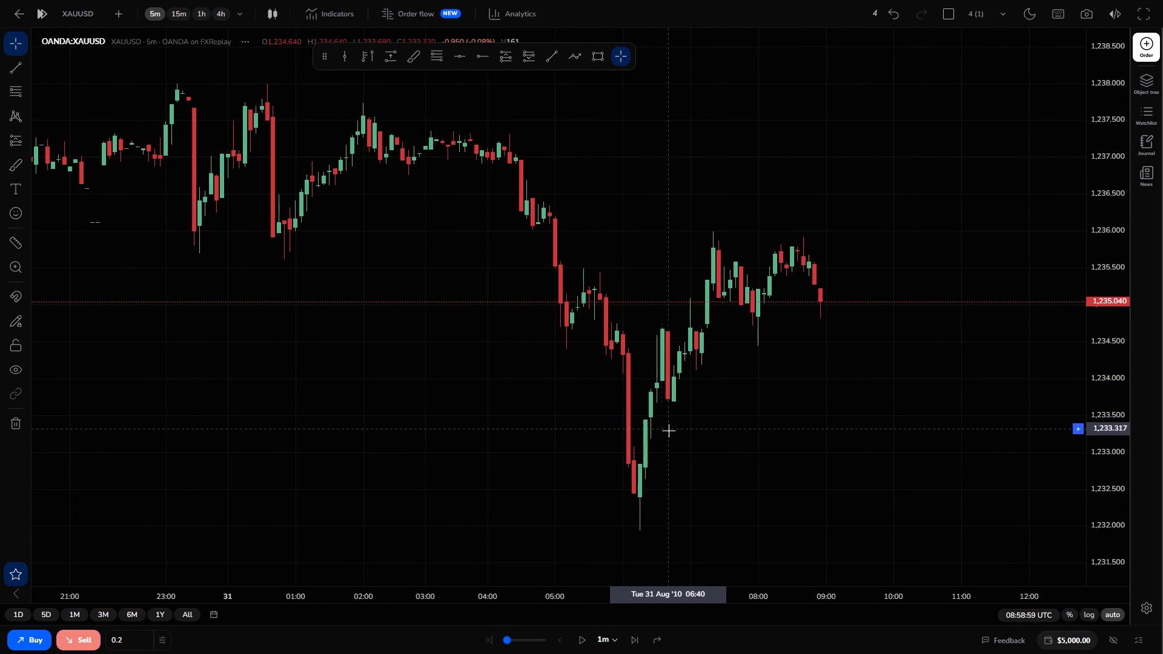
pyautogui.moveTo(669, 431); pyautogui.dragTo(671, 431, button='right')
pyautogui.moveTo(669, 431); pyautogui.dragTo(676, 426, button='middle')
pyautogui.moveTo(685, 405); pyautogui.dragTo(574, 400, button='middle')
pyautogui.scroll(1, 685, 405)
pyautogui.scroll(-3, 685, 405)
pyautogui.scroll(1, 683, 405)
pyautogui.scroll(-5, 675, 409)
pyautogui.click(519, 372)
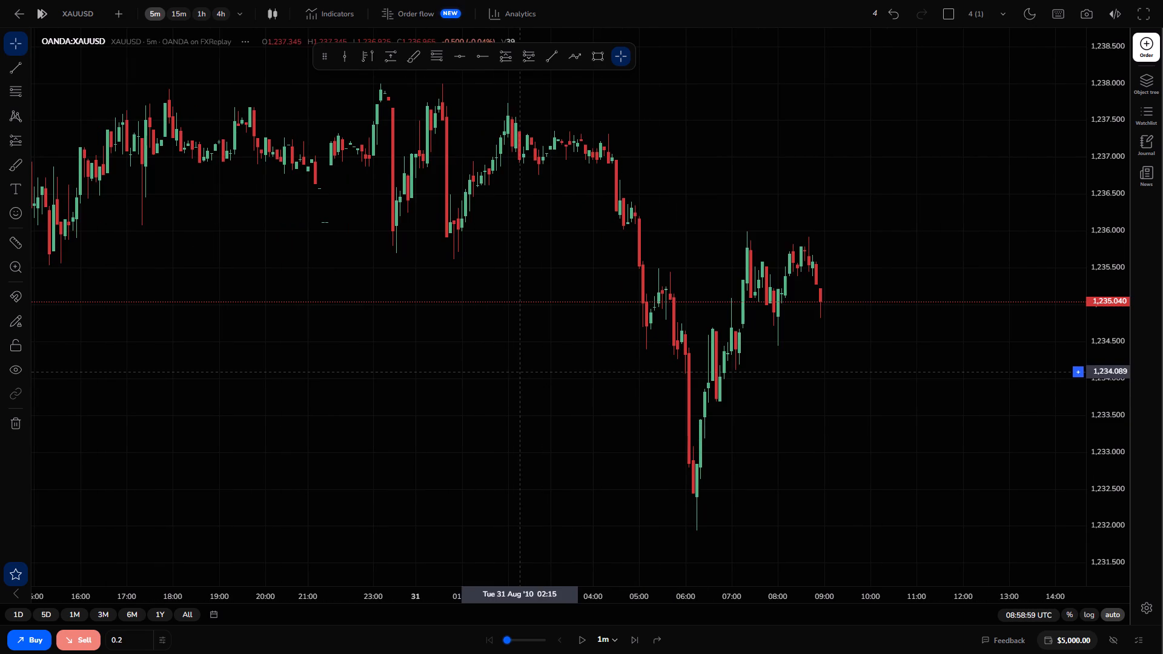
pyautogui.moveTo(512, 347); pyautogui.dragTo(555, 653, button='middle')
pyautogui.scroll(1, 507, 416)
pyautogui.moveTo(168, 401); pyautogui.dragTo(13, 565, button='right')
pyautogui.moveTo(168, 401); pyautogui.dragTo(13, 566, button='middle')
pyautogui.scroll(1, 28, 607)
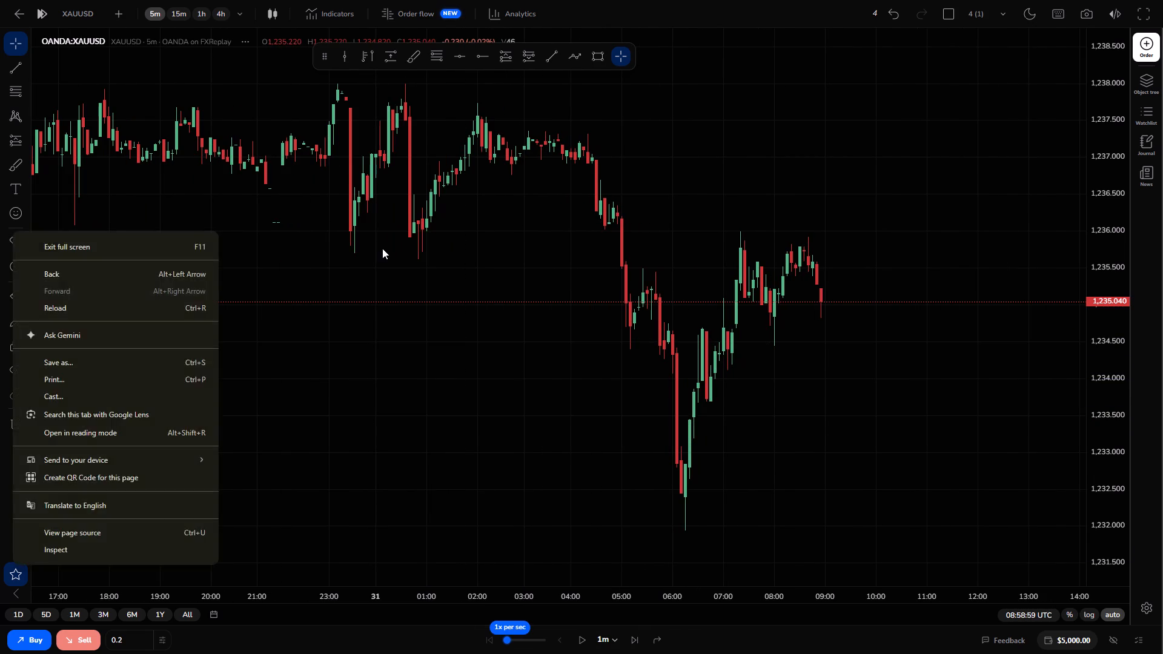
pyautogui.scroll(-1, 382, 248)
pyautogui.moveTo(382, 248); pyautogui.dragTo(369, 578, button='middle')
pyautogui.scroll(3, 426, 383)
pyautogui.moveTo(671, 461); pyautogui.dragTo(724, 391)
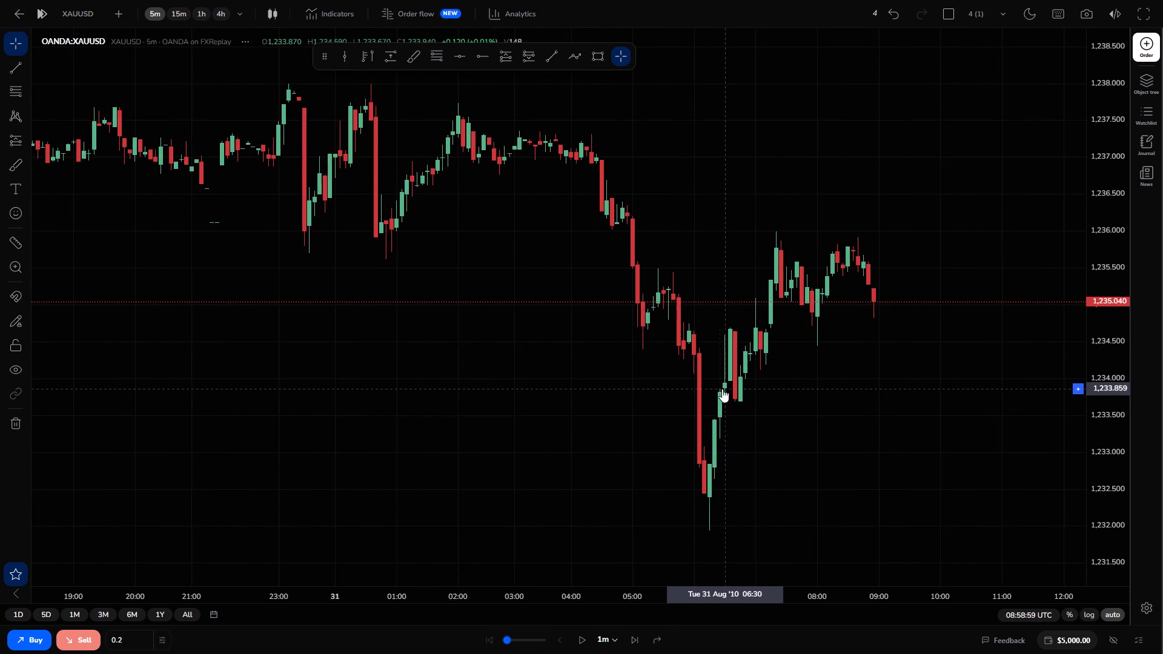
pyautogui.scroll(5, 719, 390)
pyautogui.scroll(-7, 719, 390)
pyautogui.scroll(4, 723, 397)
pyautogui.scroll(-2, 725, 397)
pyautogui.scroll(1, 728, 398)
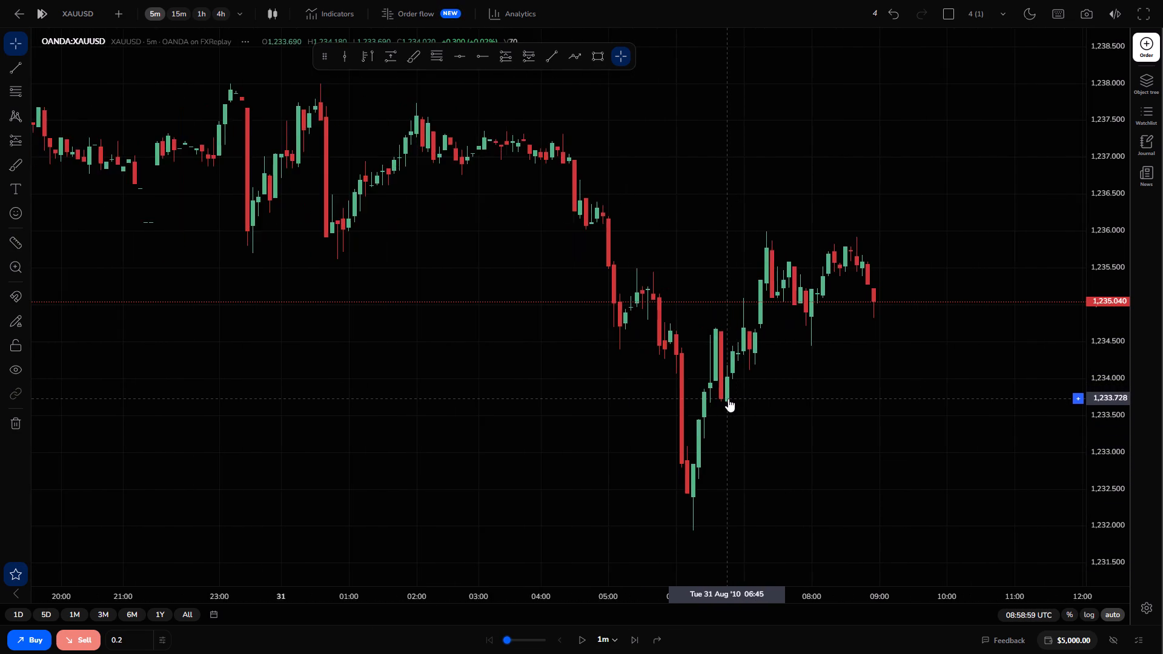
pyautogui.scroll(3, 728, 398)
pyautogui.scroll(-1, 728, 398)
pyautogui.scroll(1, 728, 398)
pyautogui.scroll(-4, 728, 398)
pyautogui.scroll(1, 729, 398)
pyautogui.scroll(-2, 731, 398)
# Compress the price scale and reframe the chart around the 31 August drop and rebound for review.
pyautogui.moveTo(1102, 370); pyautogui.dragTo(1092, 443)
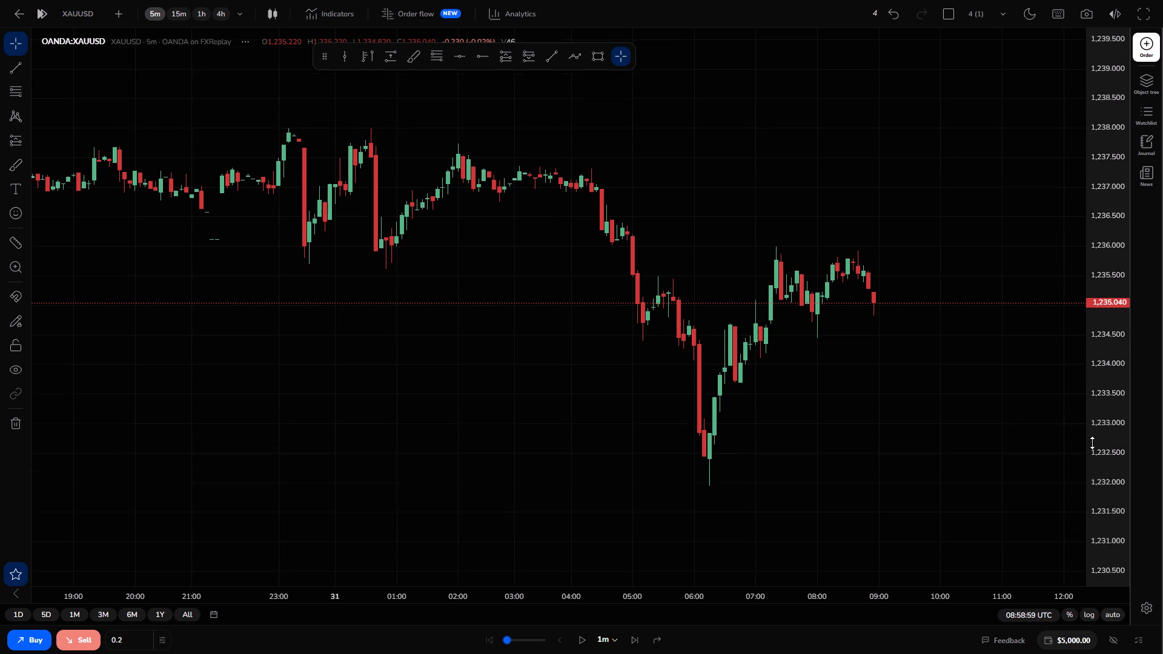
pyautogui.moveTo(1092, 443); pyautogui.dragTo(1092, 443)
pyautogui.moveTo(952, 418); pyautogui.dragTo(1102, 415)
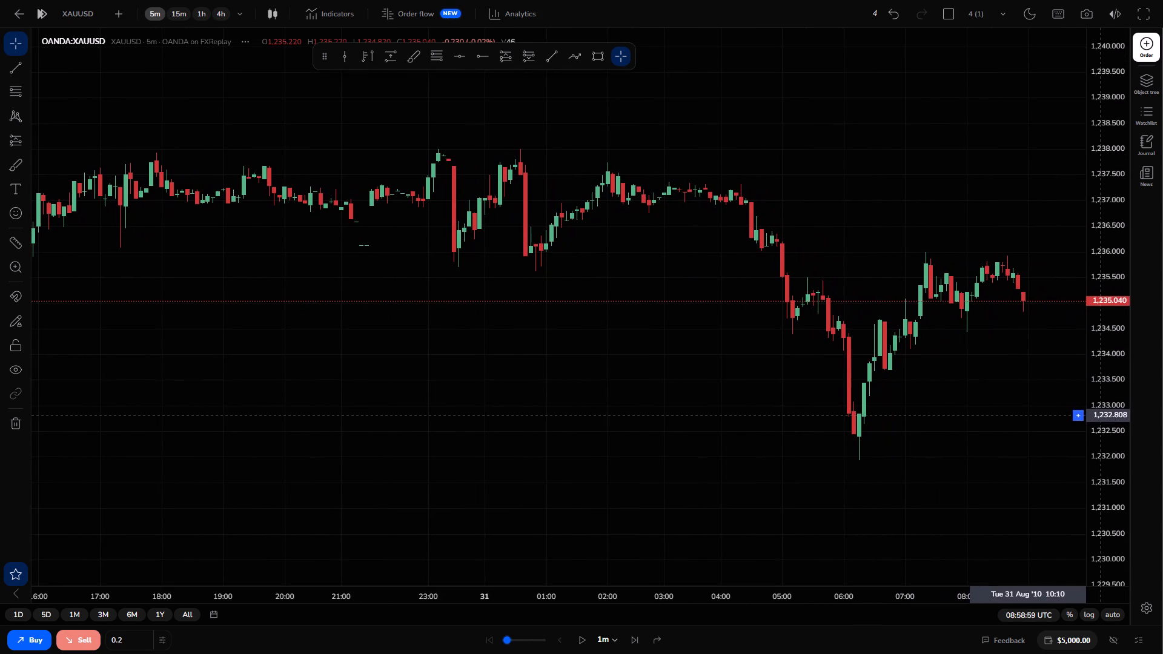
pyautogui.moveTo(1102, 415); pyautogui.dragTo(1103, 416)
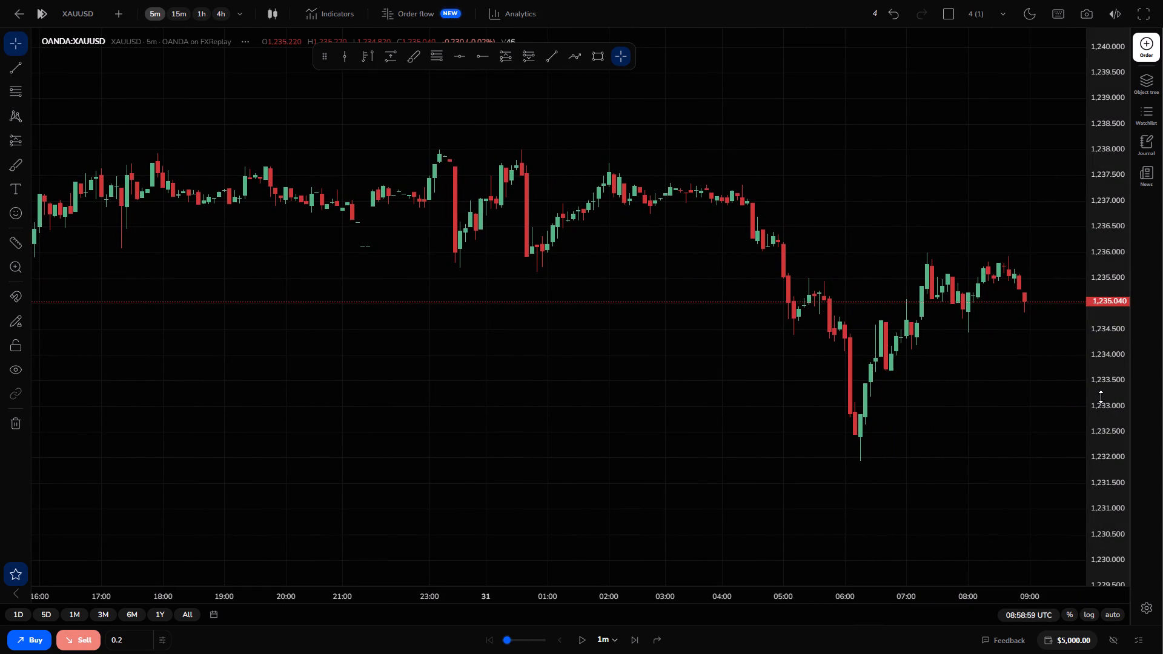
pyautogui.moveTo(931, 412); pyautogui.dragTo(883, 406)
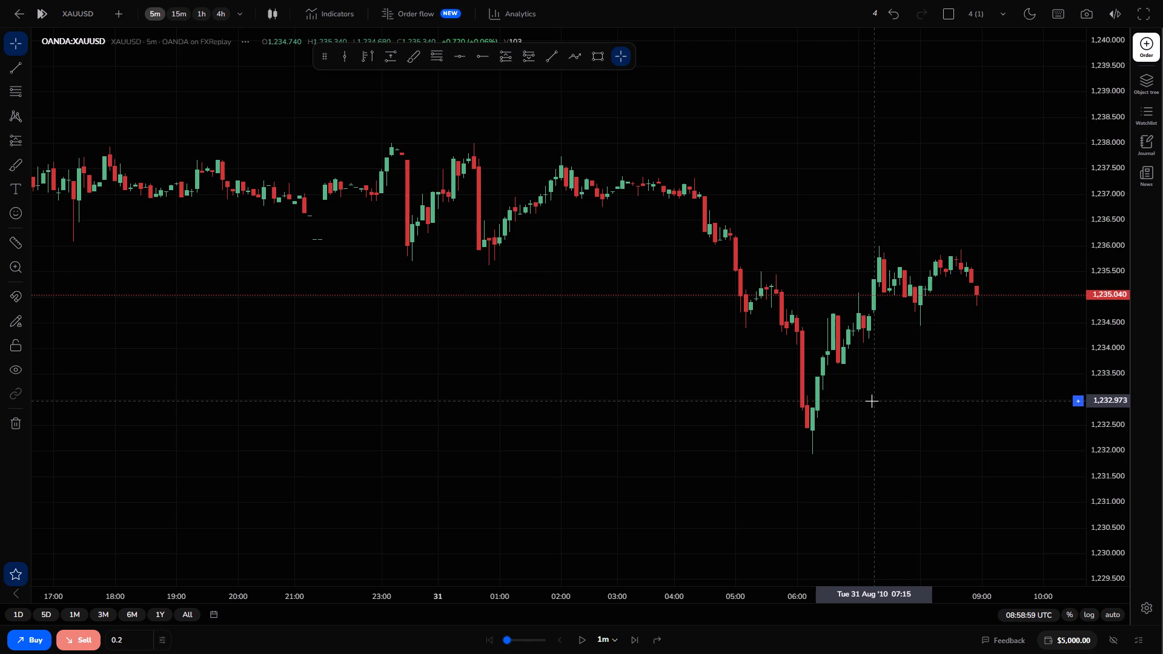
pyautogui.moveTo(879, 383); pyautogui.dragTo(866, 388)
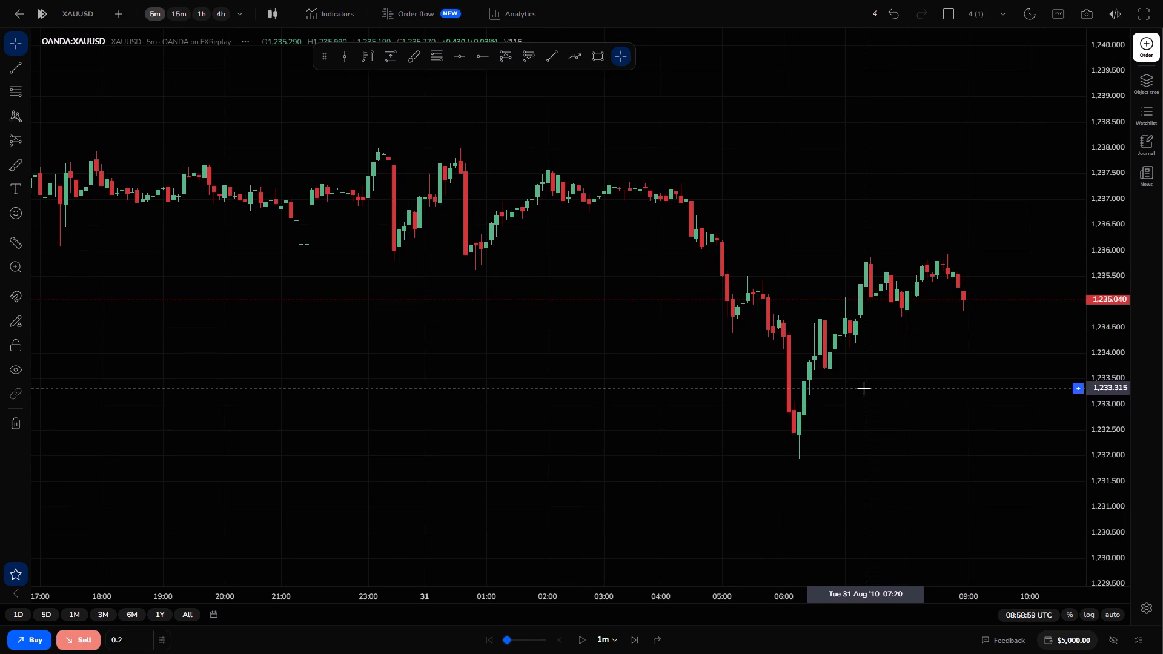
# Draw a horizontal ray at about 1,233.740 from the 30 August 13:00 candle, by the swing lows.
pyautogui.moveTo(403, 267); pyautogui.dragTo(754, 229)
pyautogui.scroll(-2, 758, 223)
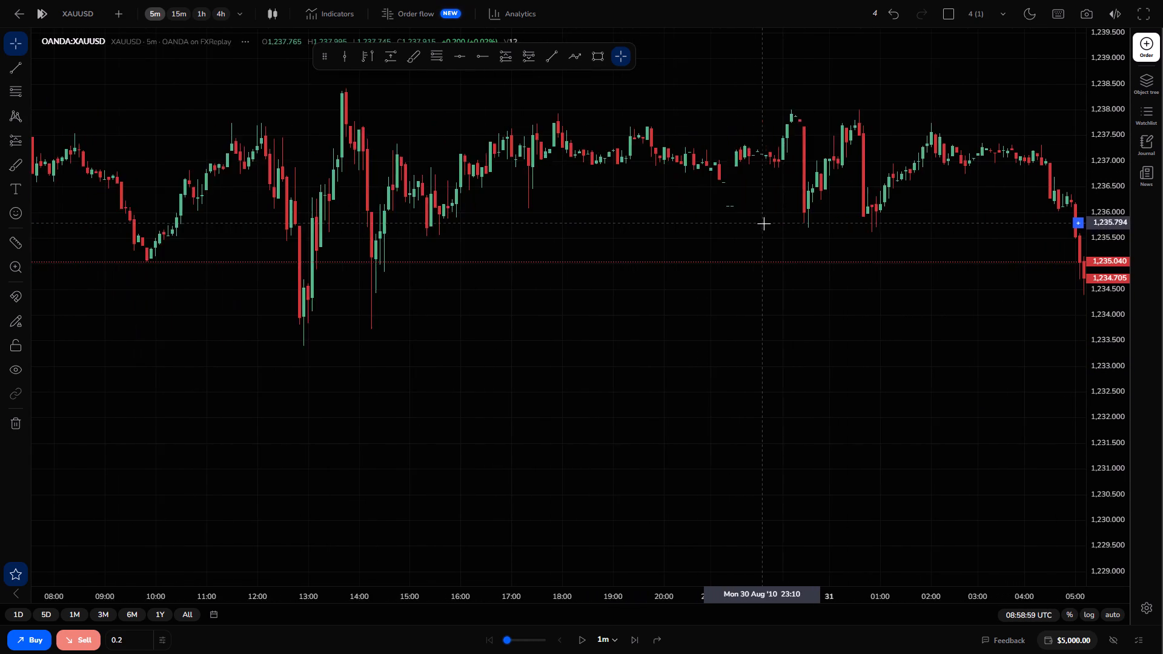
pyautogui.scroll(1, 767, 225)
pyautogui.moveTo(878, 197); pyautogui.dragTo(786, 257)
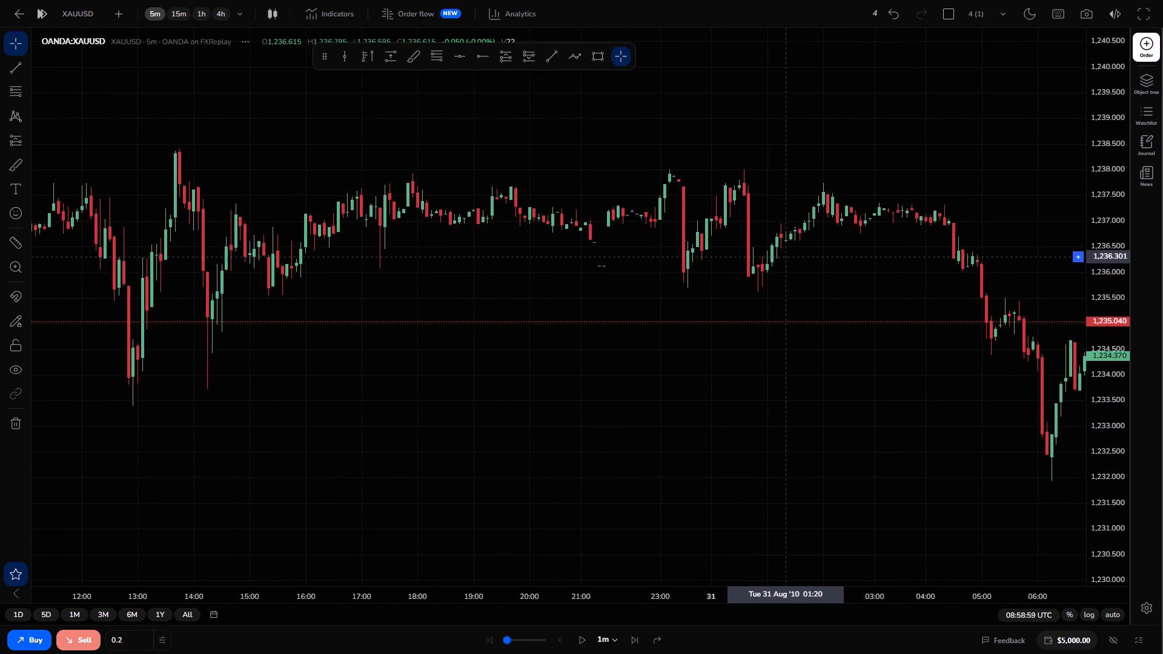
pyautogui.moveTo(786, 257); pyautogui.dragTo(770, 222)
pyautogui.moveTo(900, 202); pyautogui.dragTo(838, 184)
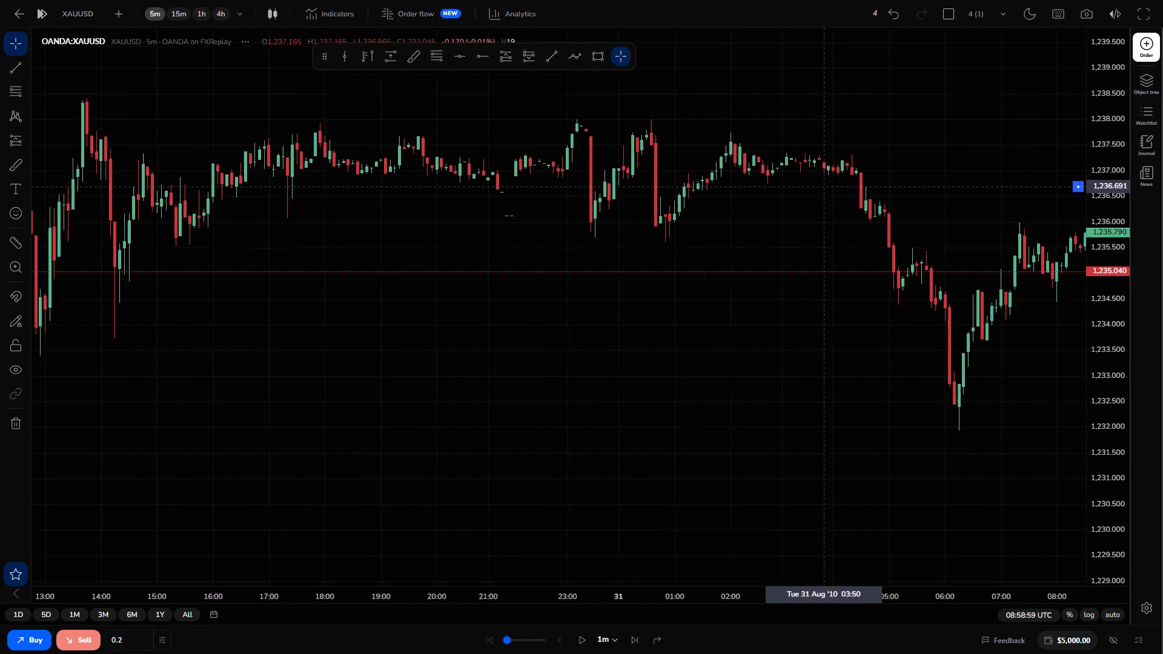
pyautogui.moveTo(838, 184); pyautogui.dragTo(886, 102)
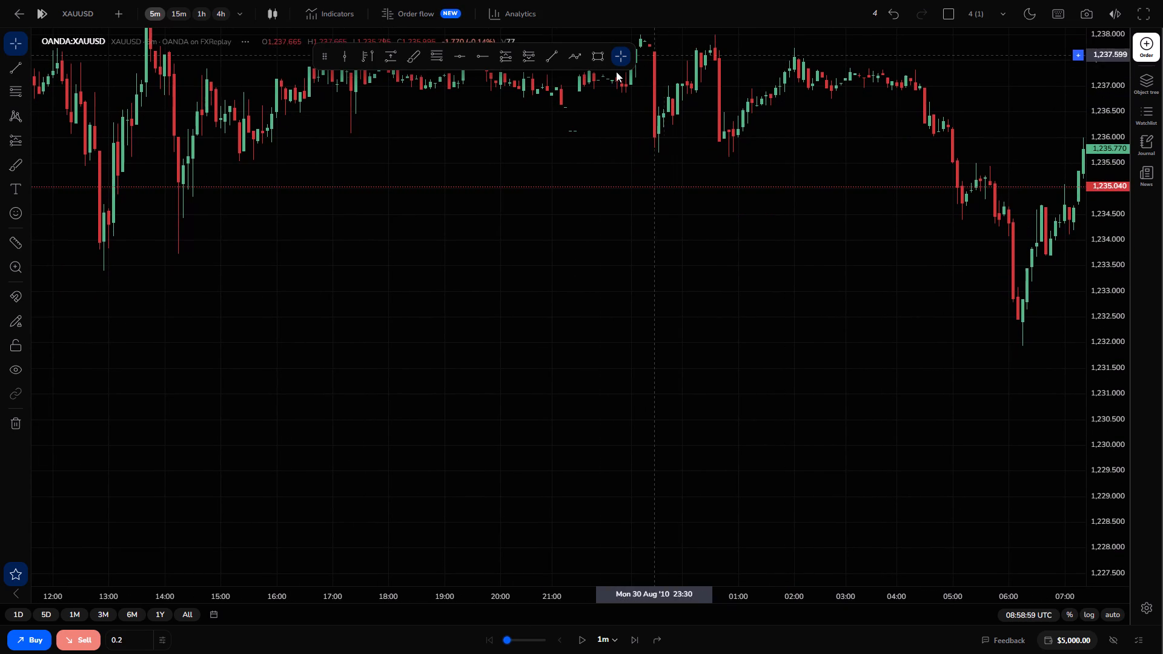
pyautogui.click(486, 61)
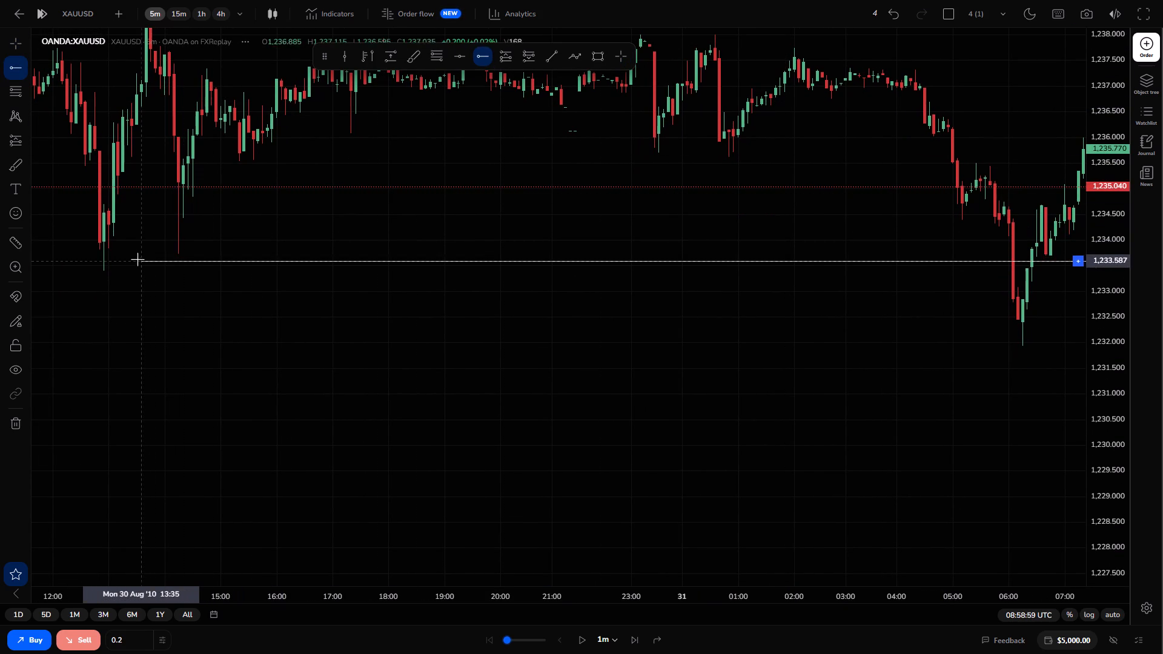
pyautogui.click(105, 252)
pyautogui.moveTo(312, 252); pyautogui.dragTo(319, 253)
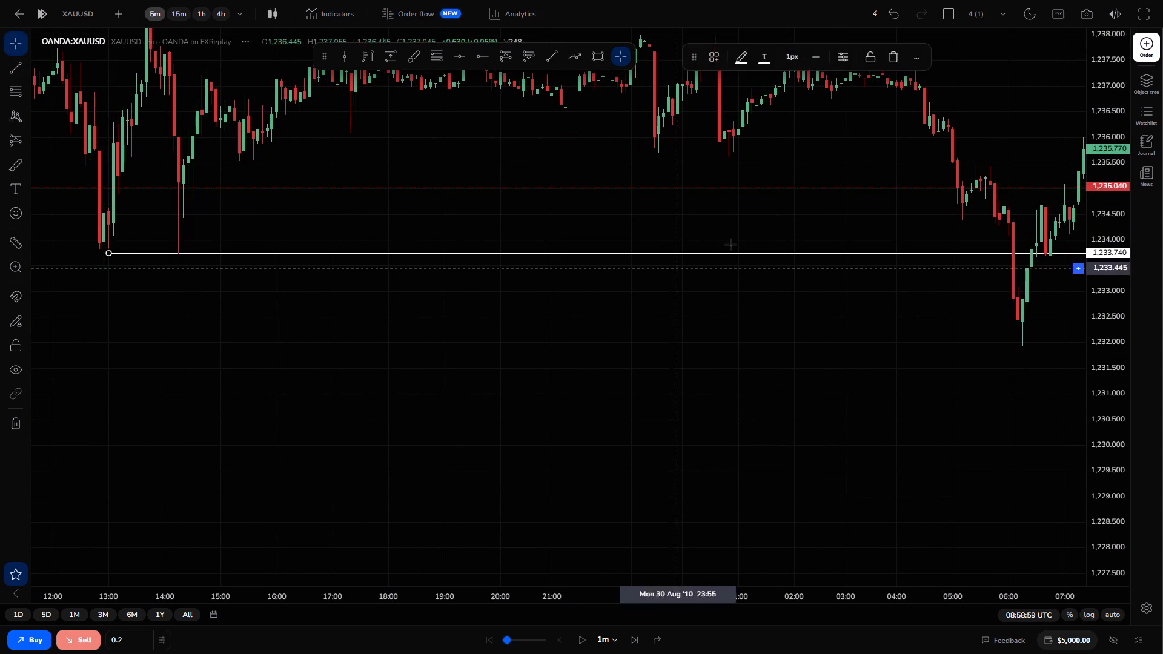
pyautogui.click(680, 254)
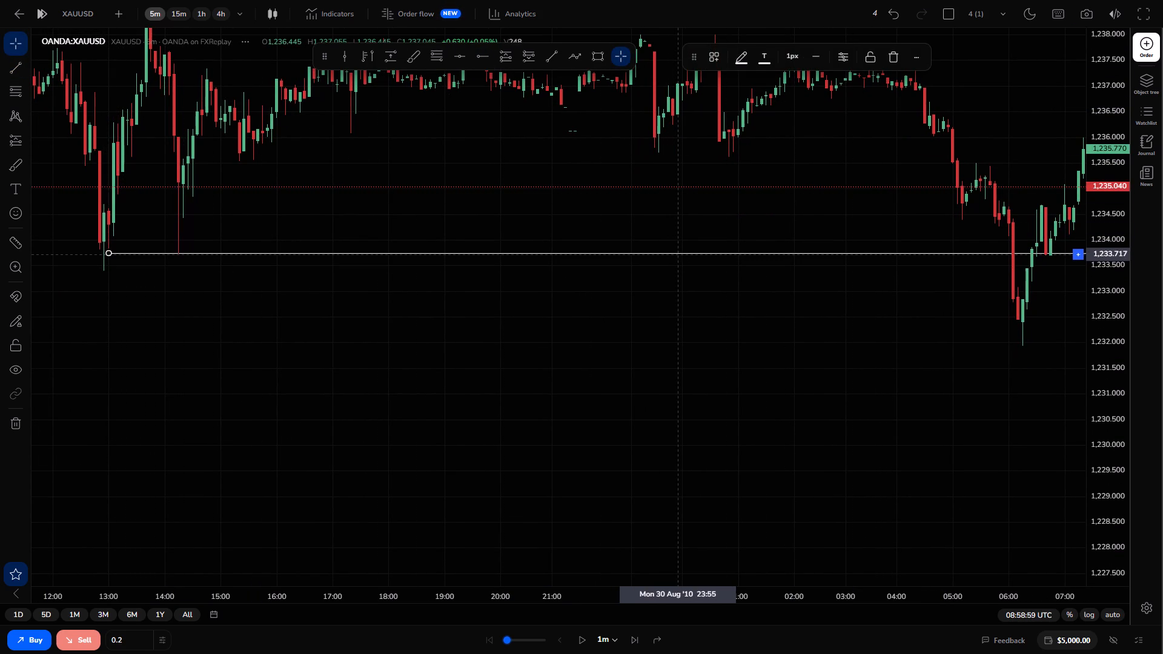
pyautogui.click(744, 209)
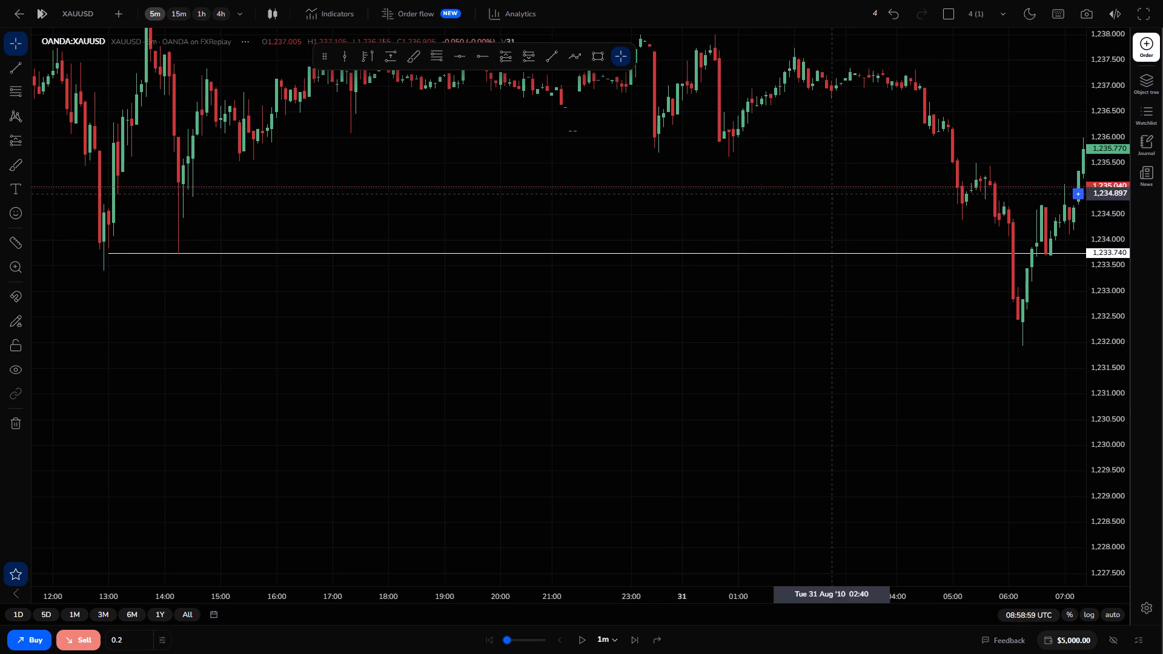
# Examine how price moves between the 30 August swing lows and the 31 August drop relative to the horizontal ray.
pyautogui.moveTo(830, 194); pyautogui.dragTo(456, 262)
pyautogui.scroll(-1, 557, 277)
pyautogui.scroll(1, 557, 277)
pyautogui.moveTo(568, 417); pyautogui.dragTo(600, 362)
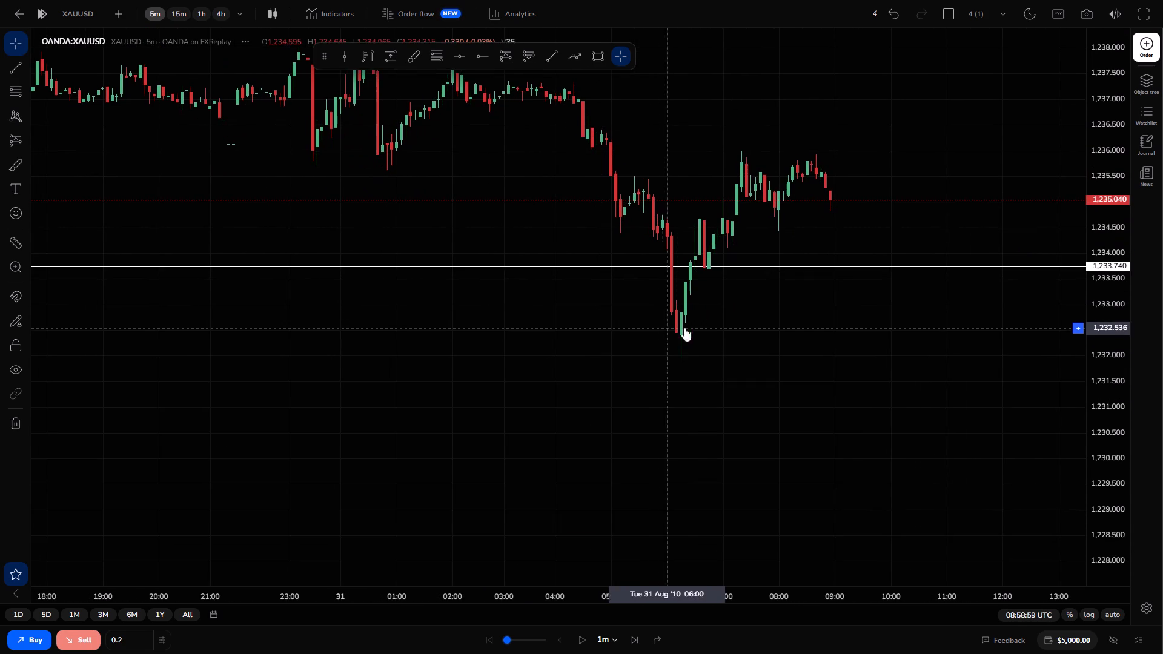
pyautogui.moveTo(697, 328); pyautogui.dragTo(698, 355)
pyautogui.moveTo(585, 320); pyautogui.dragTo(1162, 426)
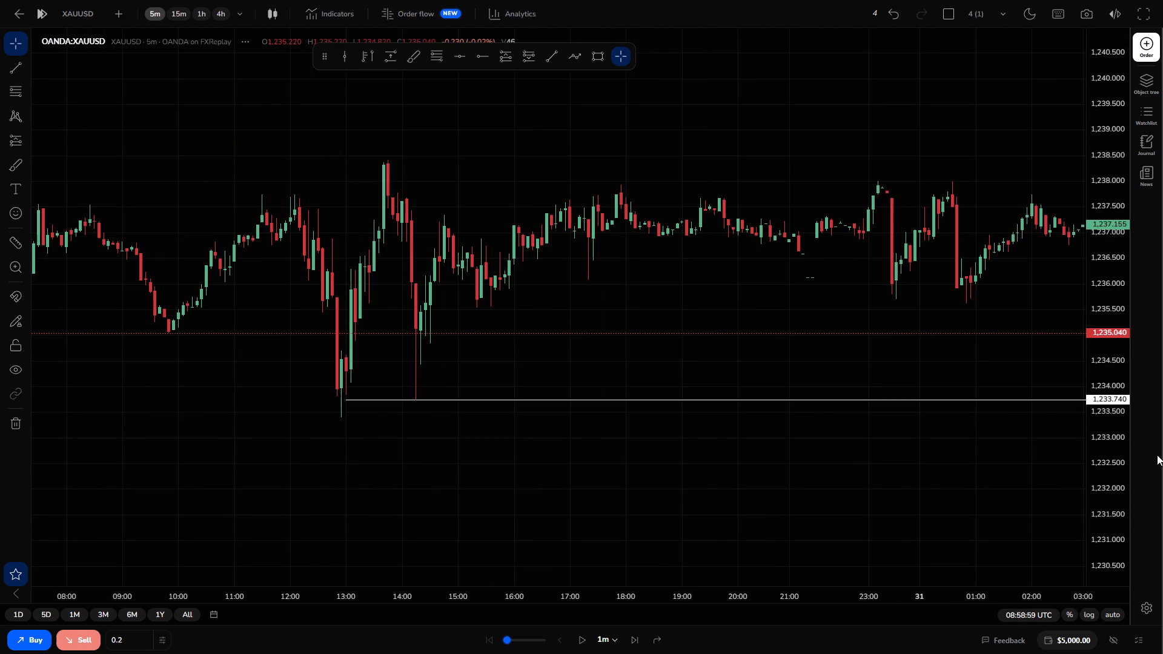
pyautogui.moveTo(967, 475); pyautogui.dragTo(640, 379)
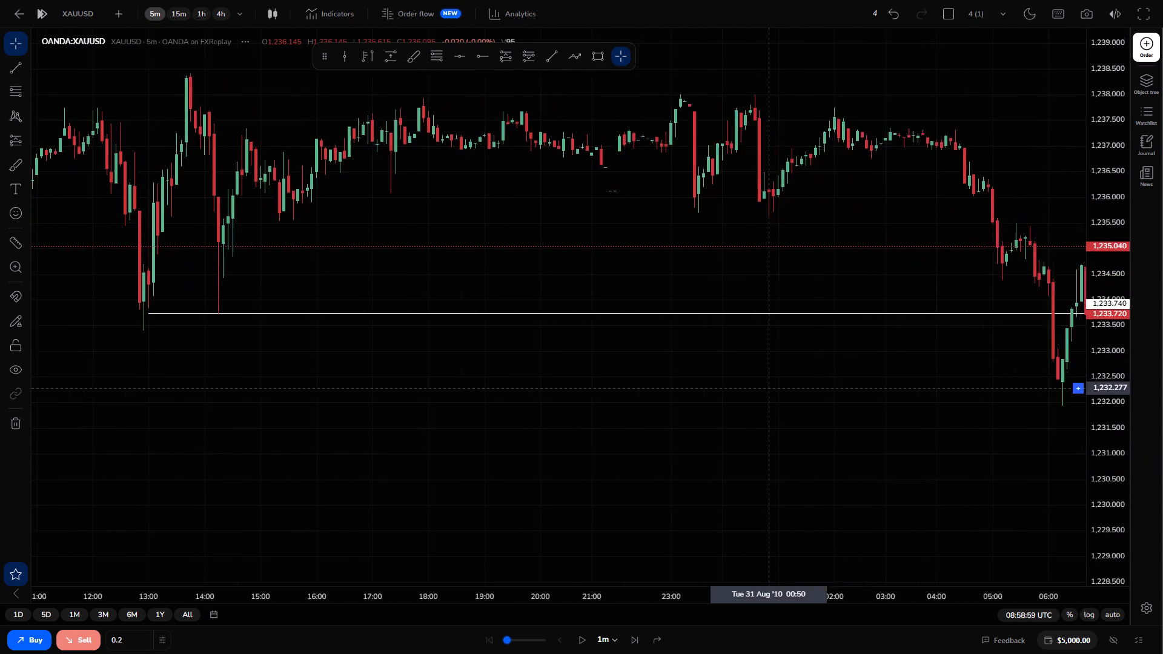
pyautogui.moveTo(640, 379); pyautogui.dragTo(508, 449)
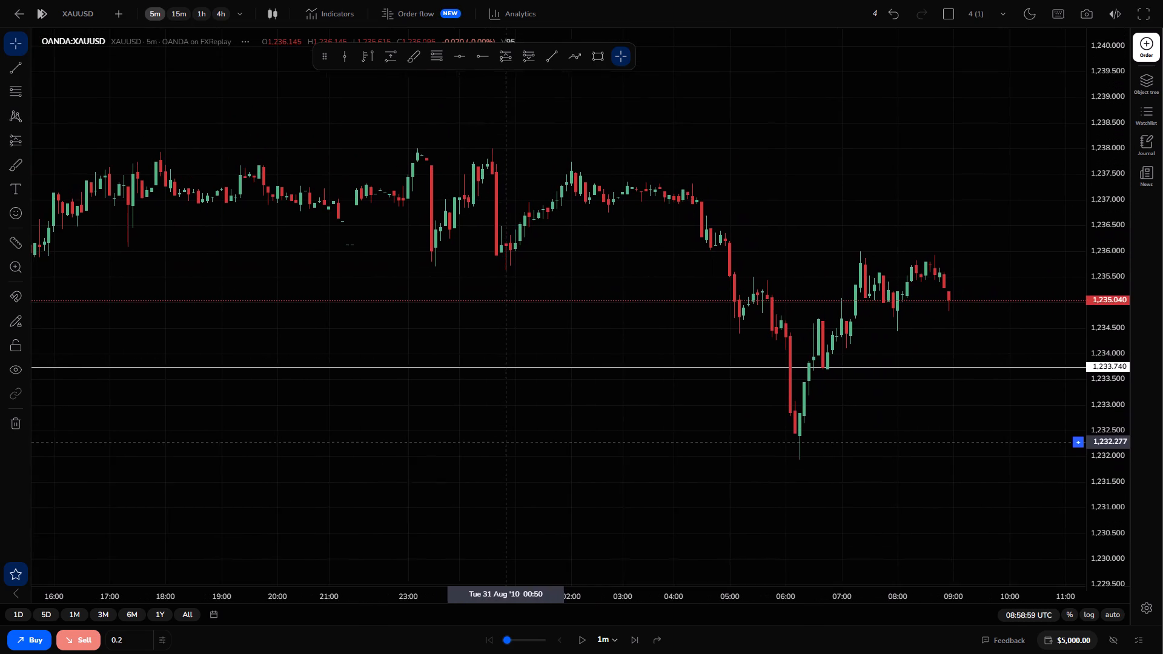
pyautogui.moveTo(508, 449); pyautogui.dragTo(509, 452)
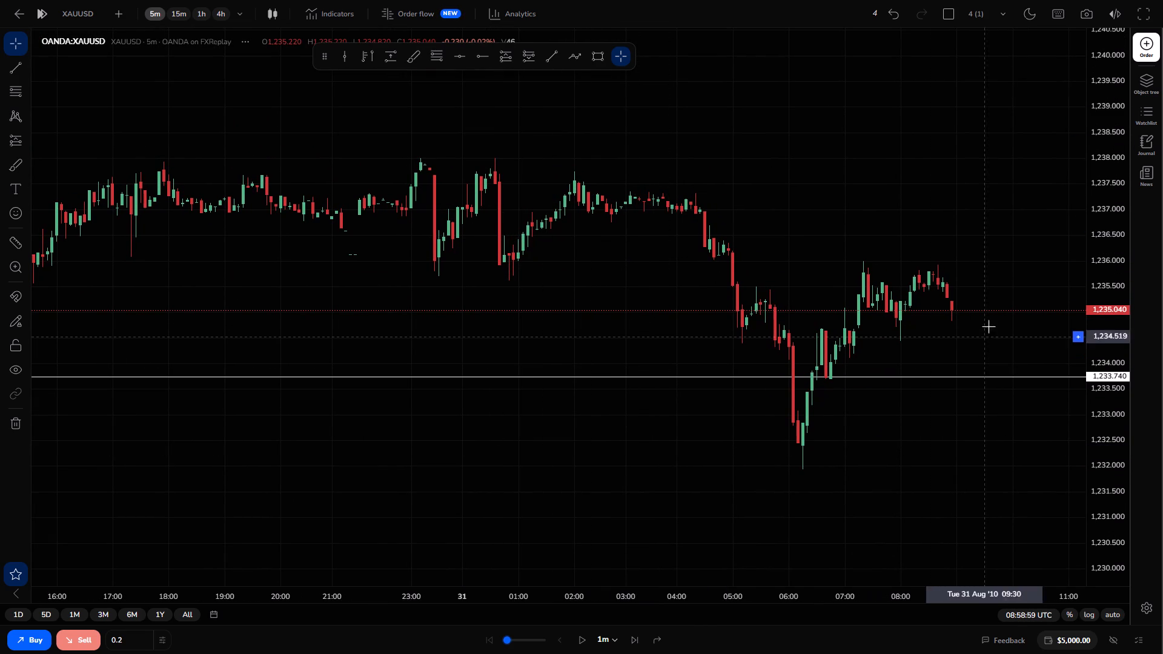
pyautogui.scroll(-2, 995, 326)
pyautogui.moveTo(1104, 349); pyautogui.dragTo(1080, 214)
pyautogui.moveTo(652, 154); pyautogui.dragTo(655, 210)
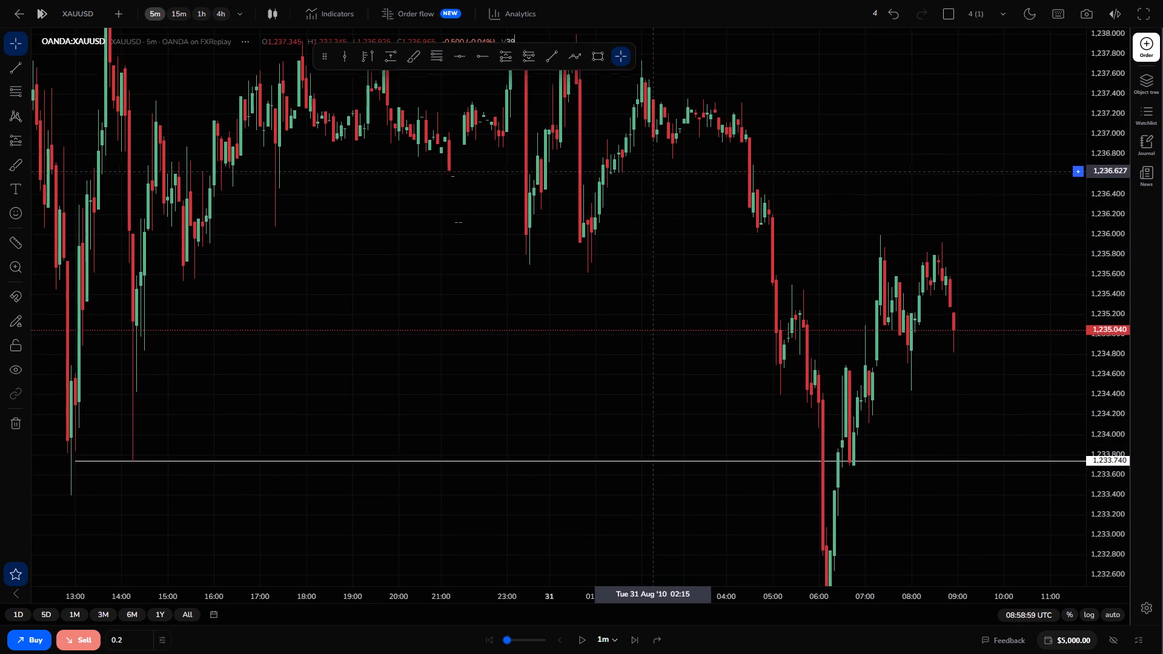
pyautogui.moveTo(655, 210); pyautogui.dragTo(615, 259)
pyautogui.scroll(-1, 608, 254)
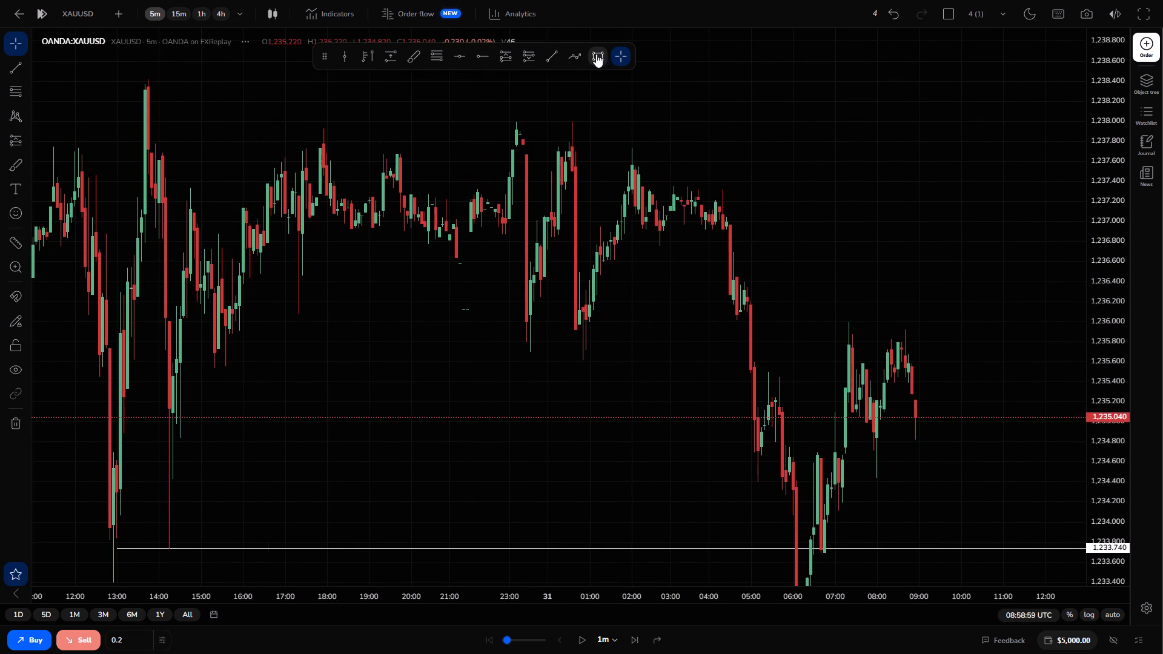
# Draw a rectangle zone at about 1,237.80–1,237.98 over the twin highs, from about 23:05 on 30 August to 08:55 on 31 August.
pyautogui.click(595, 54)
pyautogui.click(512, 123)
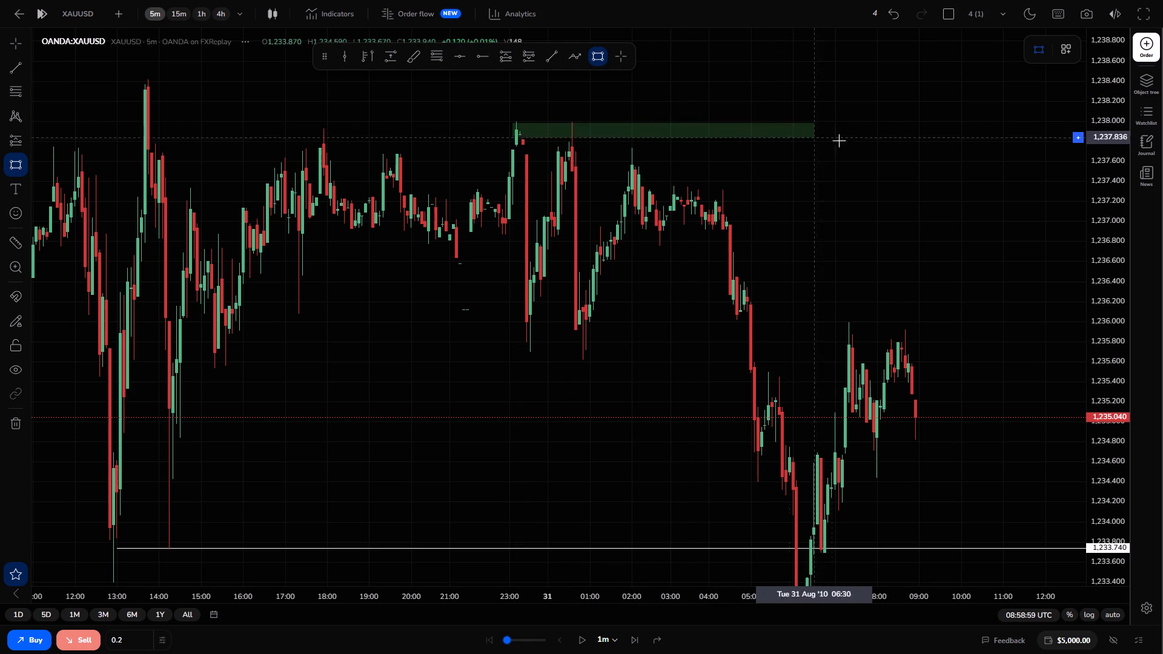
pyautogui.click(915, 140)
pyautogui.click(929, 260)
# Draw a rectangle zone at about 1,237.20–1,237.40 over the pre-drop consolidation highs, from about 03:00 to 08:10 on 31 August.
pyautogui.moveTo(852, 286); pyautogui.dragTo(801, 257)
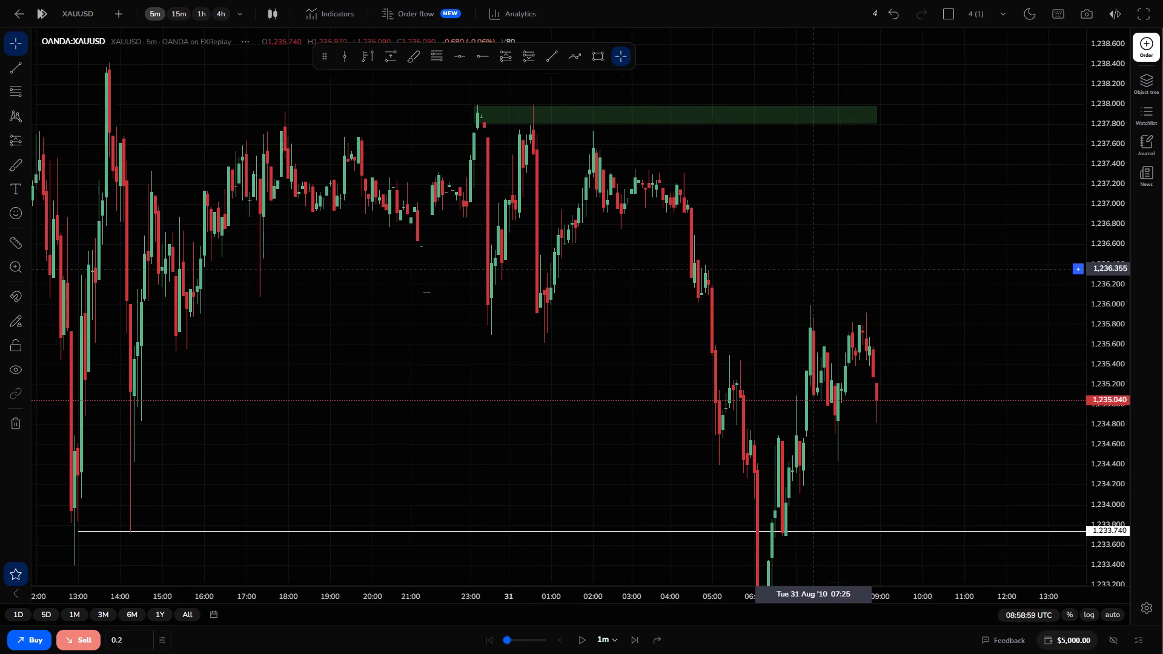
pyautogui.moveTo(801, 257); pyautogui.dragTo(795, 254)
pyautogui.click(603, 61)
pyautogui.click(612, 150)
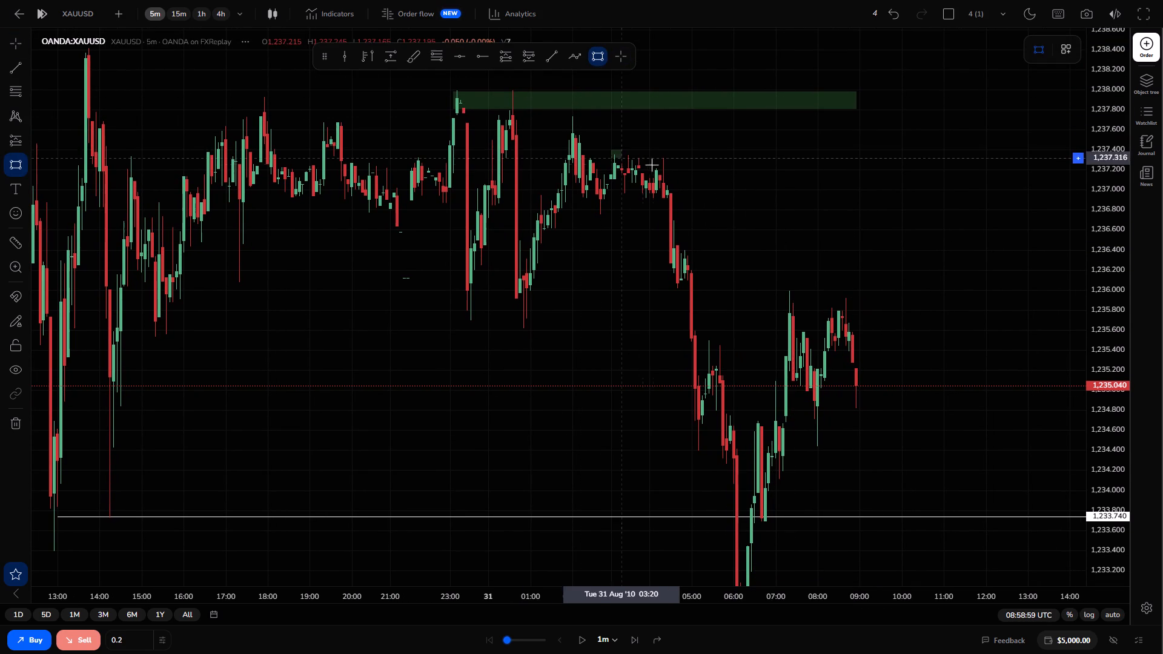
pyautogui.click(823, 169)
pyautogui.click(803, 206)
# Set the replay speed to 16x per second and the replay step interval to 5m.
pyautogui.moveTo(800, 268); pyautogui.dragTo(774, 253)
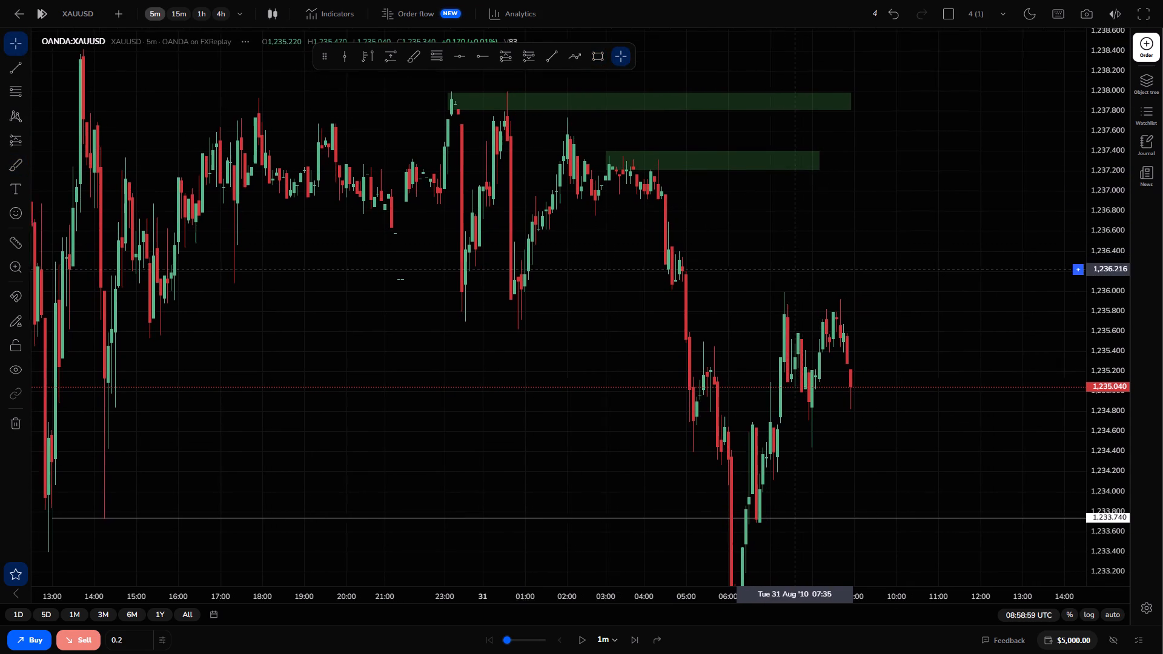
pyautogui.moveTo(774, 253); pyautogui.dragTo(713, 169)
pyautogui.moveTo(1116, 191); pyautogui.dragTo(1117, 296)
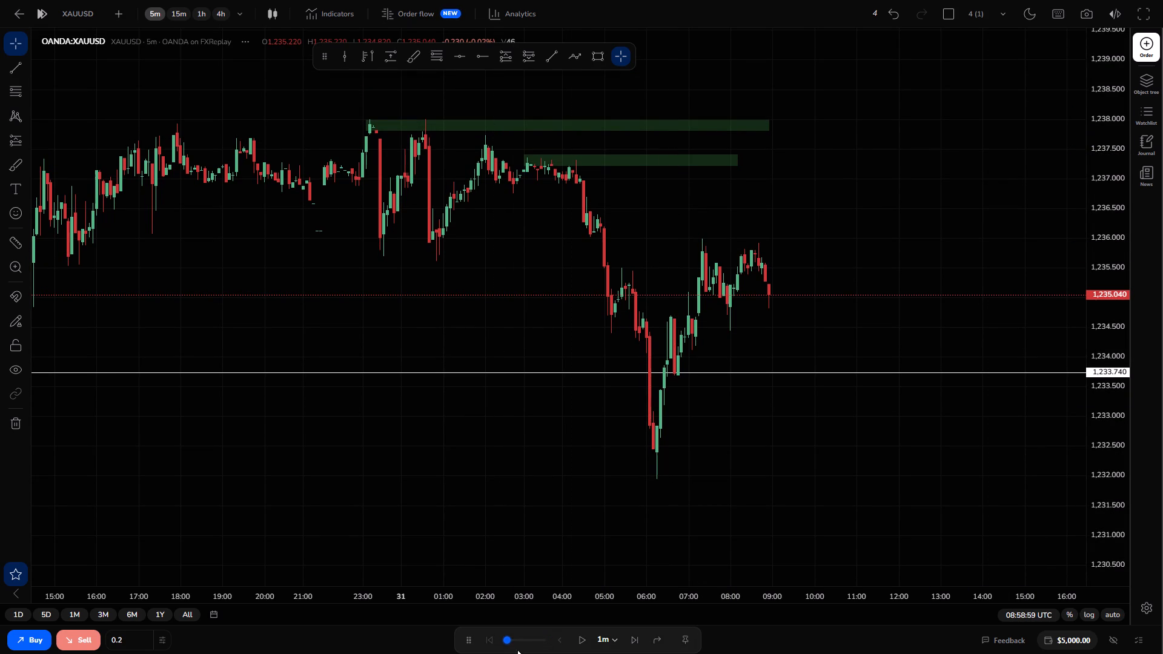
pyautogui.moveTo(525, 640); pyautogui.dragTo(647, 635)
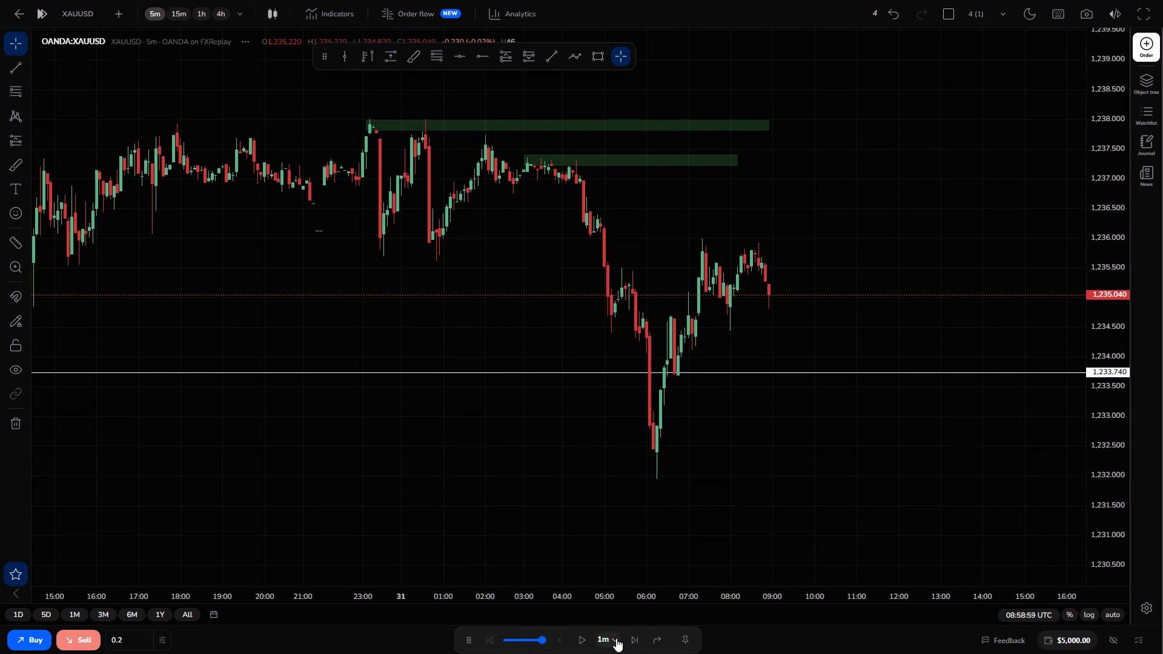
pyautogui.click(616, 638)
pyautogui.scroll(1, 586, 564)
pyautogui.scroll(-2, 587, 564)
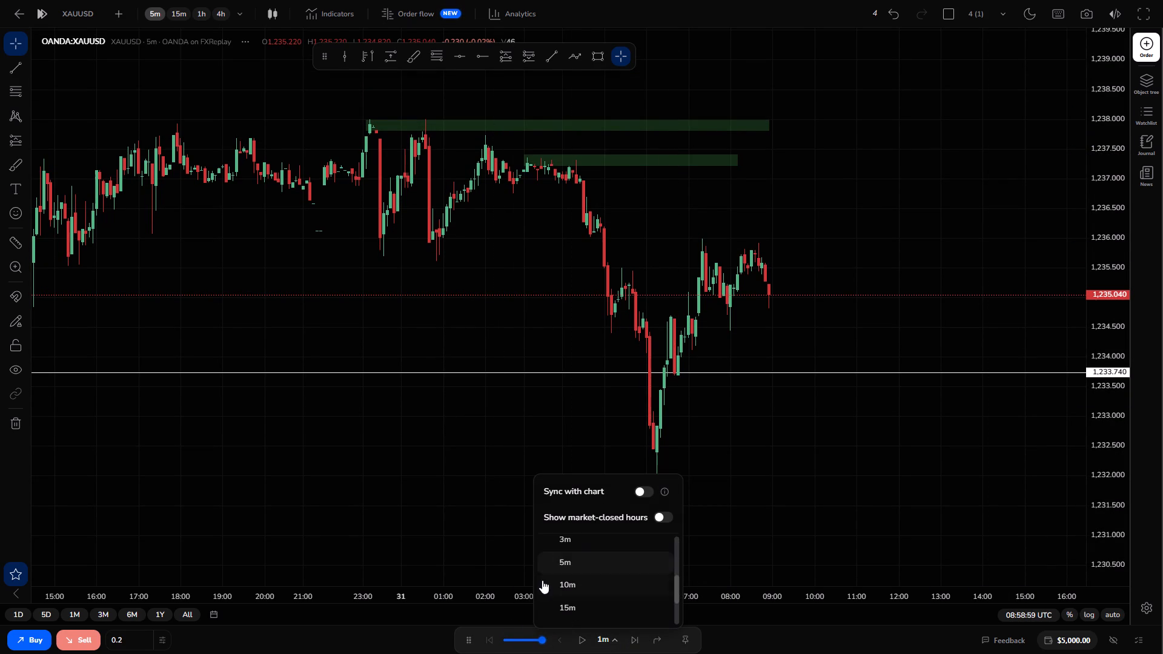
pyautogui.click(549, 572)
# Move the floating replay controls up onto the chart, beside the favourite drawing tools.
pyautogui.moveTo(774, 509); pyautogui.dragTo(708, 513)
pyautogui.scroll(-1, 717, 501)
pyautogui.scroll(1, 717, 500)
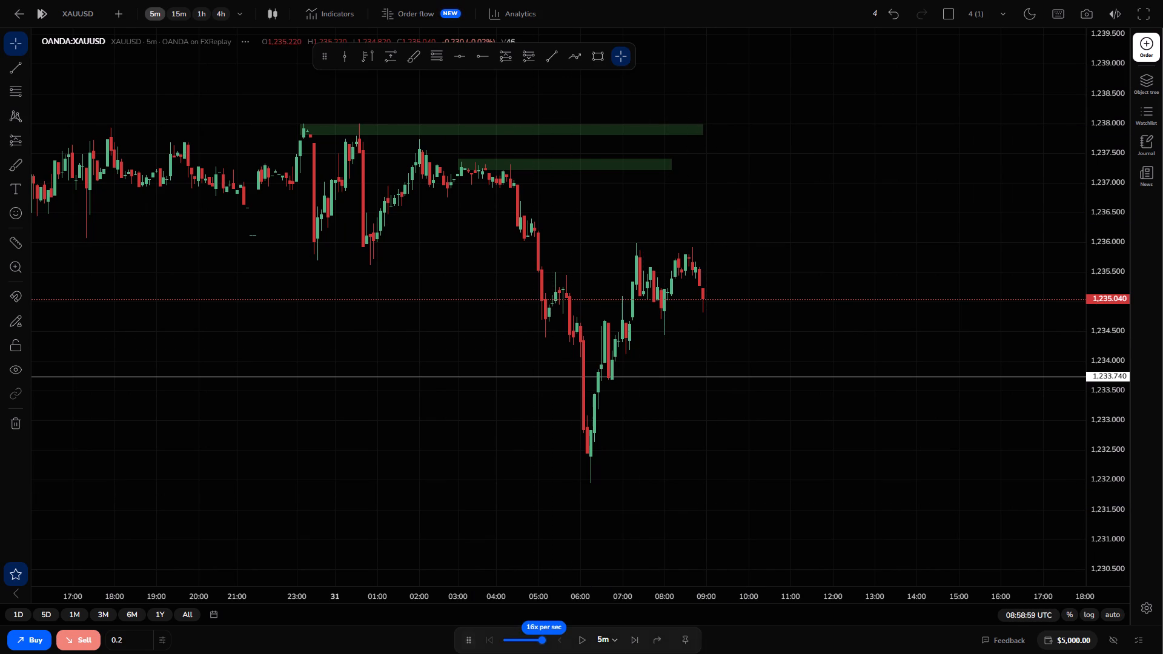
pyautogui.moveTo(464, 644); pyautogui.dragTo(754, 88)
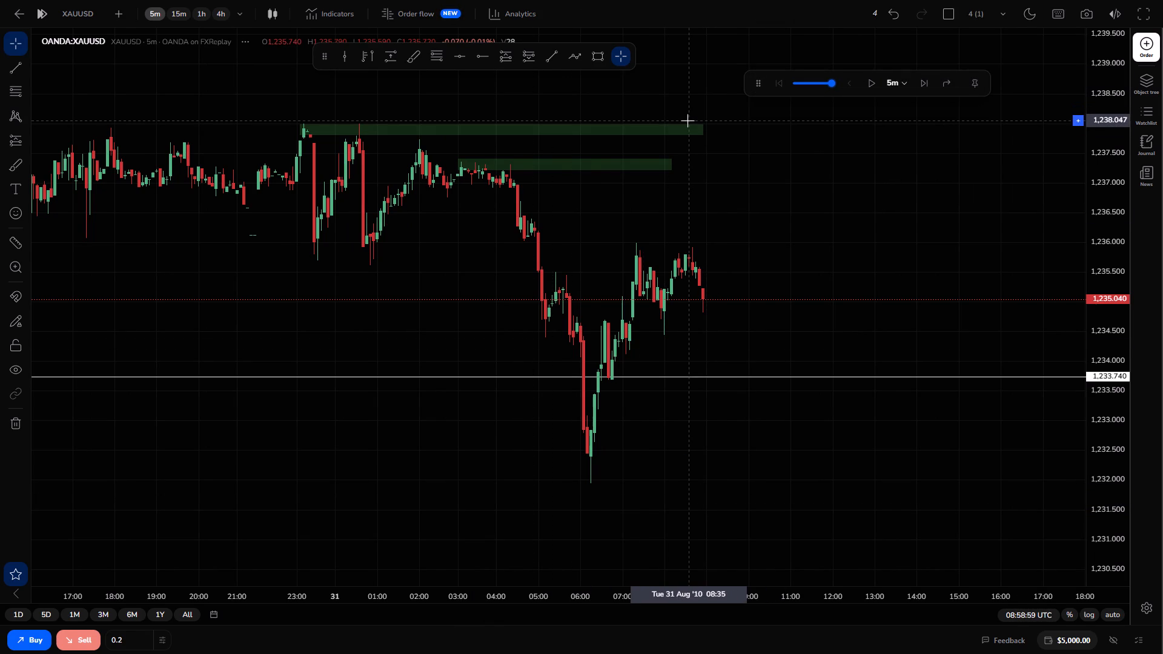
# Advance the replay in 5-minute steps to 09:54:59 UTC on 31 August.
pyautogui.hotkey('ctrl', 'space')
pyautogui.hotkey('ctrl', 'space')
pyautogui.hotkey('ctrl', 'space')
pyautogui.hotkey('ctrl', 'space')
pyautogui.hotkey('ctrl', 'space')
pyautogui.hotkey('ctrl', 'space')
pyautogui.hotkey('ctrl', 'space')
pyautogui.hotkey('ctrl', 'space')
pyautogui.hotkey('ctrl', 'space')
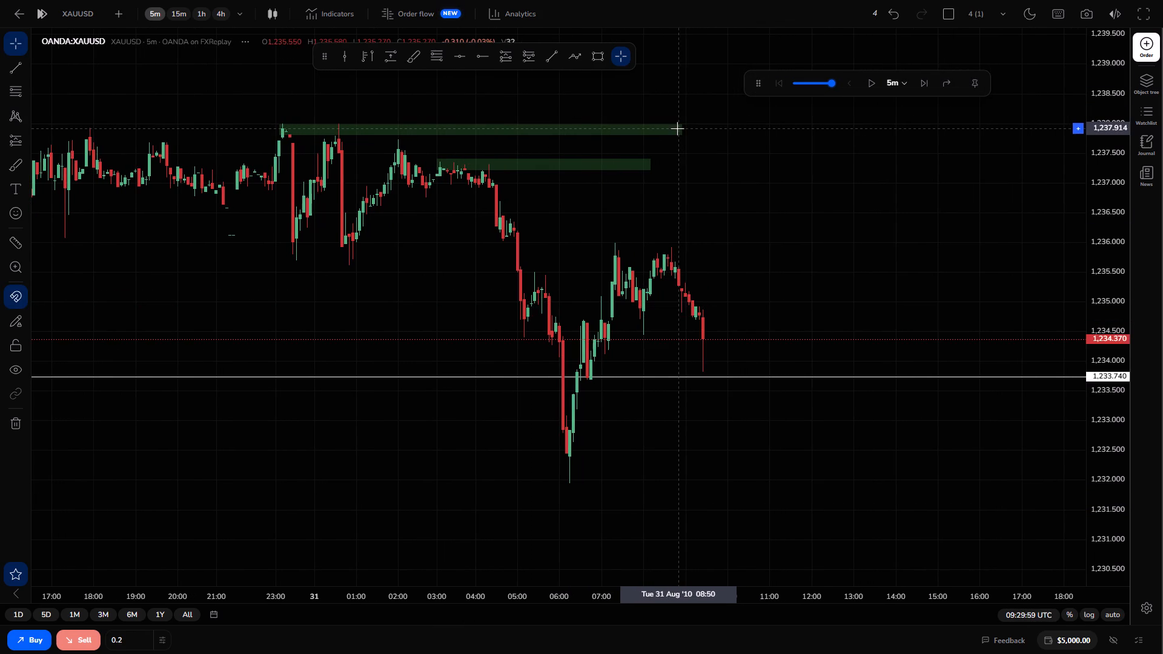
pyautogui.keyDown('ctrl'); pyautogui.moveTo(807, 437); pyautogui.dragTo(804, 403); pyautogui.keyUp('ctrl')
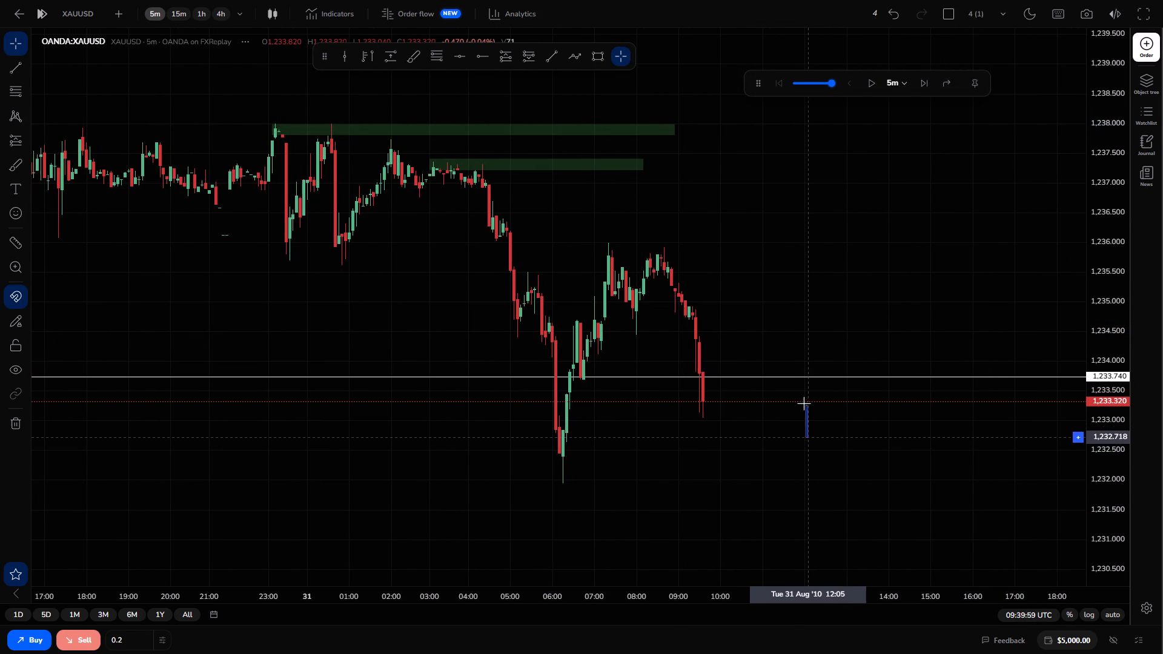
pyautogui.keyDown('ctrl'); pyautogui.moveTo(804, 403); pyautogui.dragTo(804, 405); pyautogui.keyUp('ctrl')
pyautogui.hotkey('ctrl', 'space')
pyautogui.hotkey('ctrl', 'space')
pyautogui.hotkey('ctrl', 'space')
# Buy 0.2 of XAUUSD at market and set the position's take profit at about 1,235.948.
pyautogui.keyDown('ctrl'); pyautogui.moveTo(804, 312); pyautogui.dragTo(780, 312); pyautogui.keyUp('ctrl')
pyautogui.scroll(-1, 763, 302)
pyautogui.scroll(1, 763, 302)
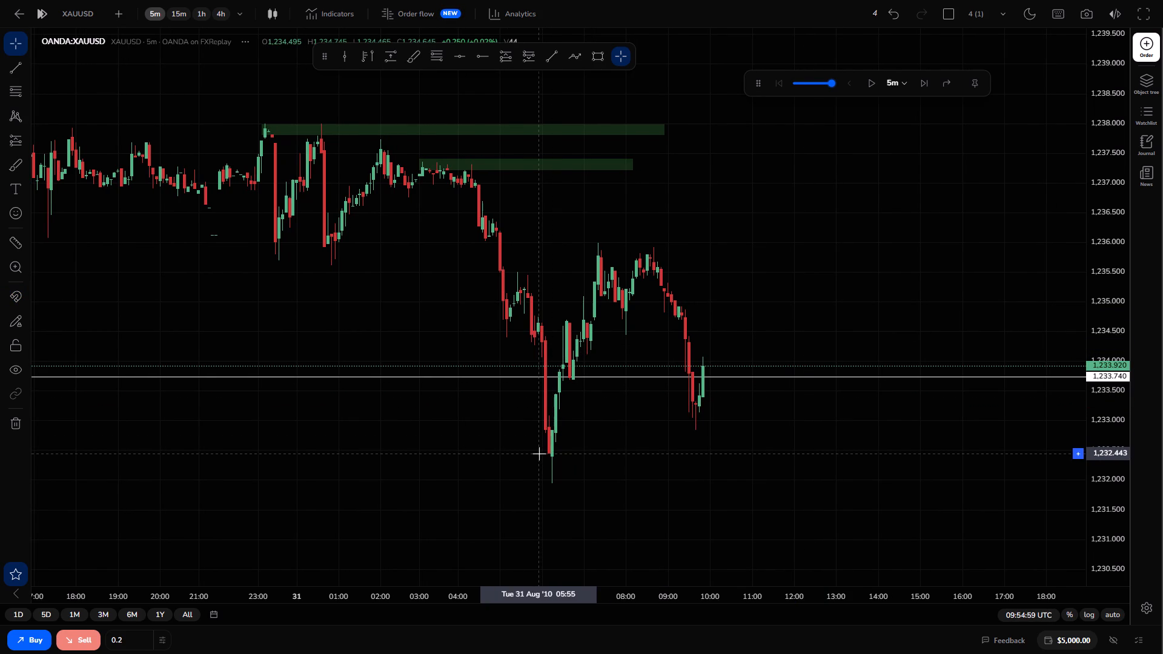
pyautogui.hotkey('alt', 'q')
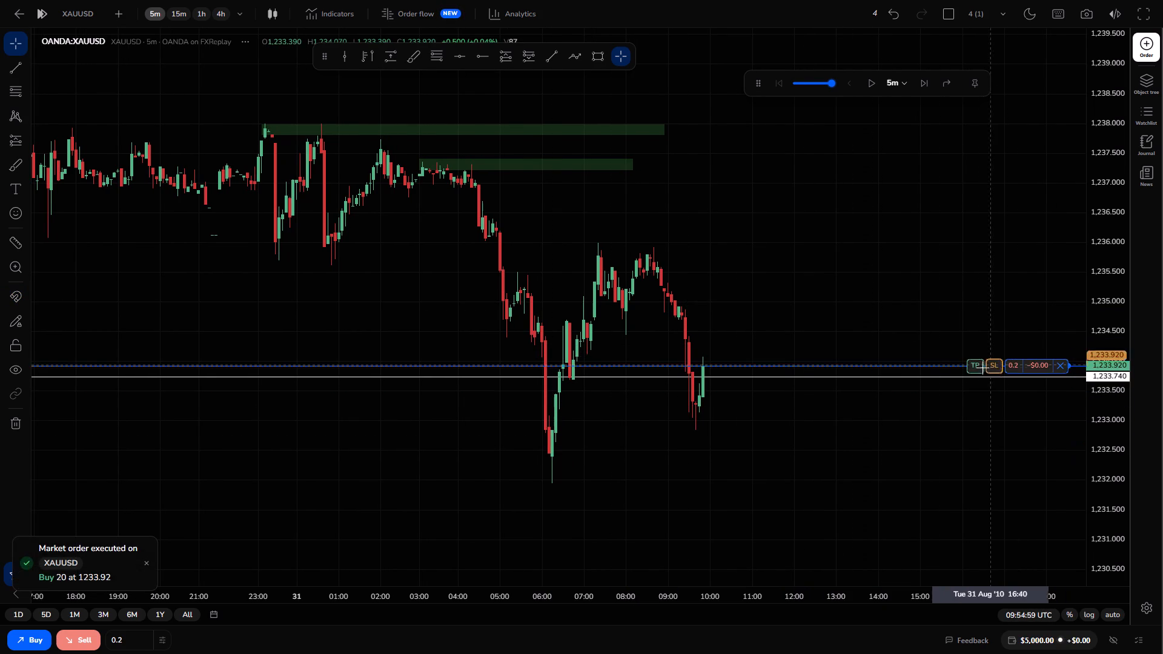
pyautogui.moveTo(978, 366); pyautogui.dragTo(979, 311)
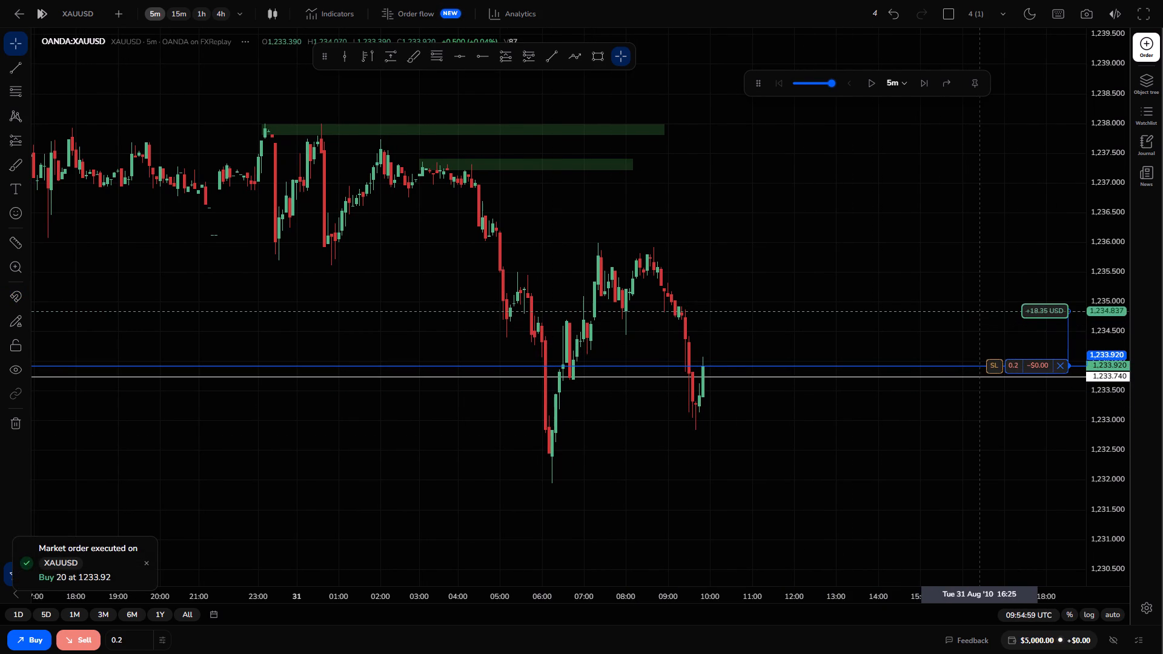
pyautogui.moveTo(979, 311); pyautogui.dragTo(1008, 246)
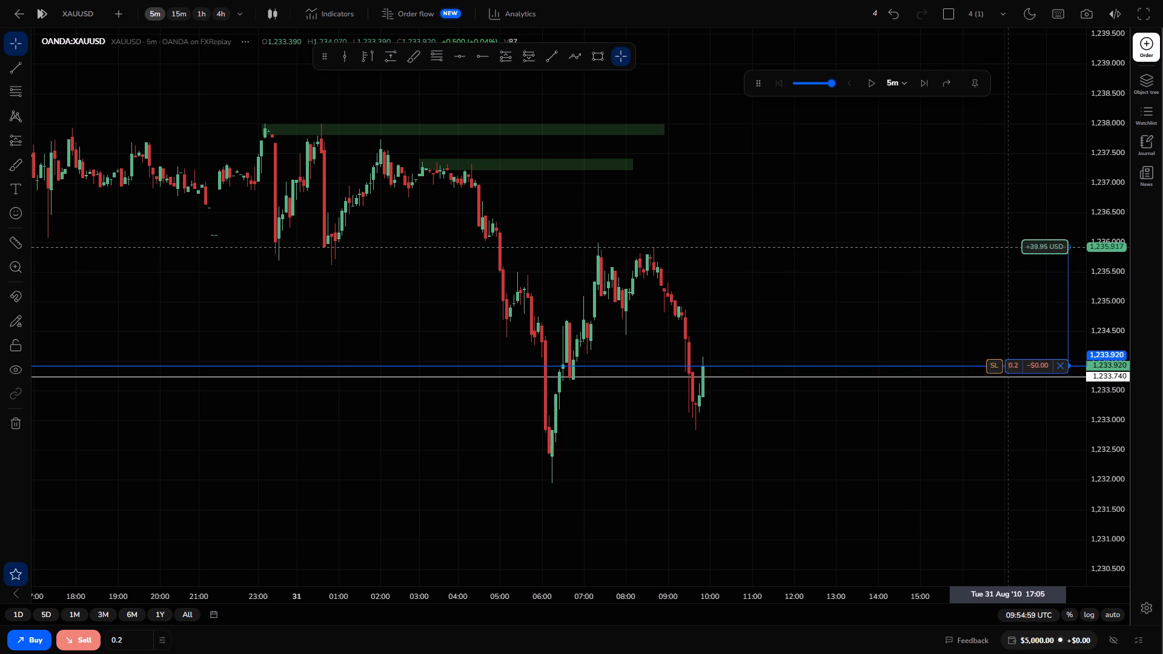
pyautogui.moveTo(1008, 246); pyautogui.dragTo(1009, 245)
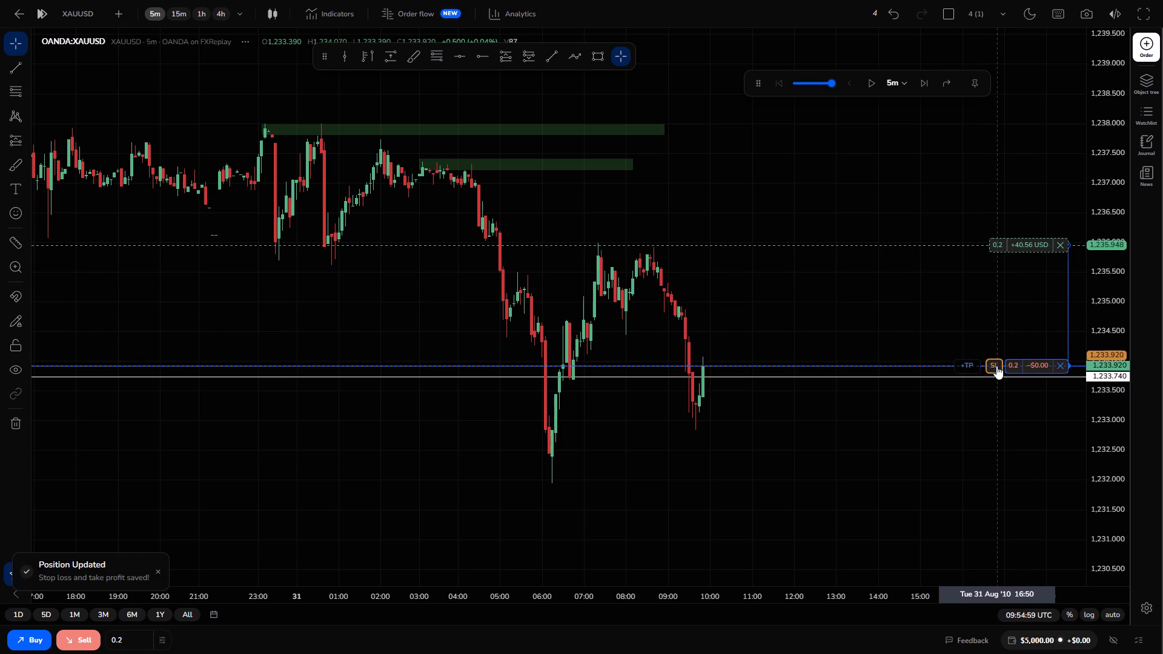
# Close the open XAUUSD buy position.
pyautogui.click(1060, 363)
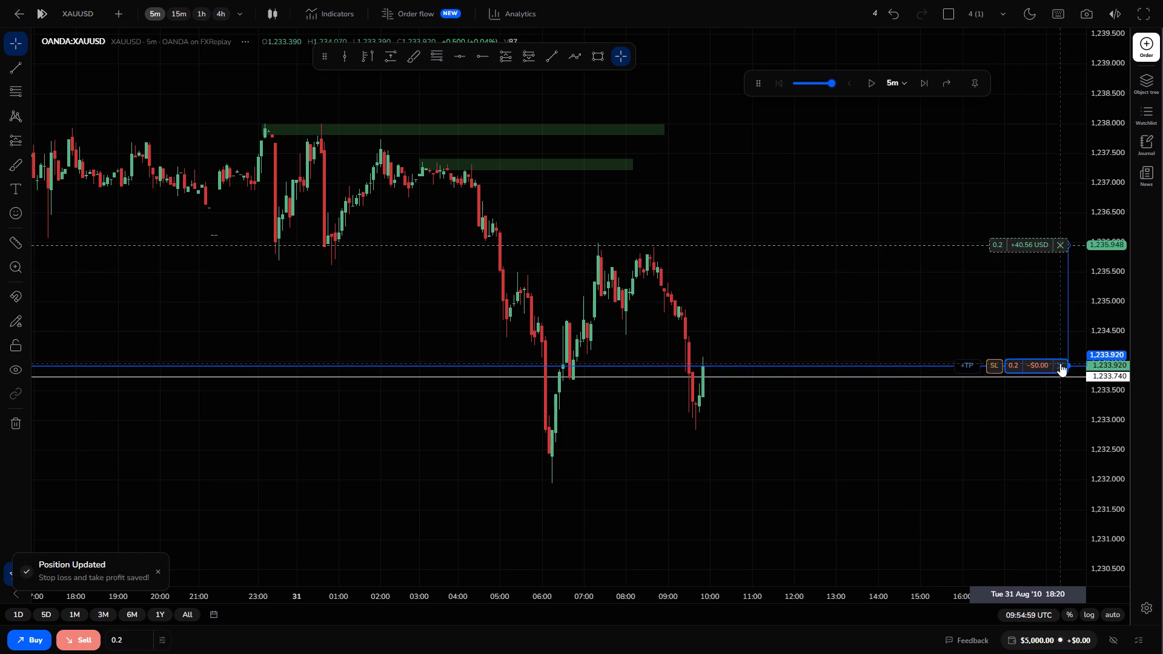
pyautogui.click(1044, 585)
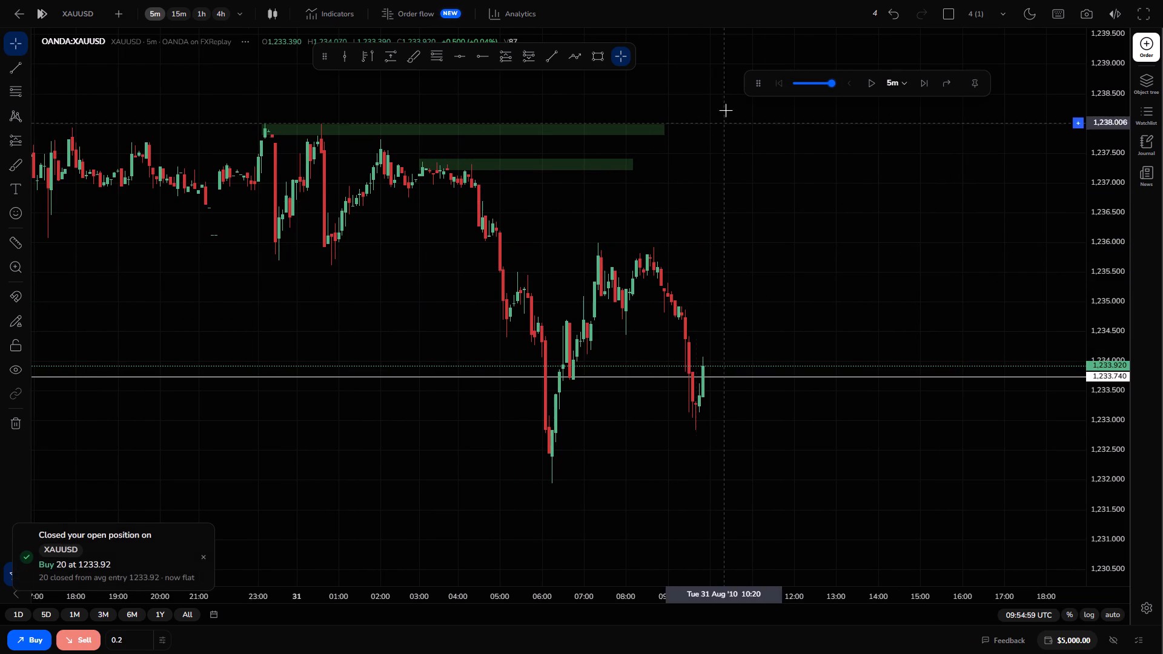
# Advance the replay in 5-minute steps to 11:49:59 UTC on 31 August.
pyautogui.tripleClick(923, 79)
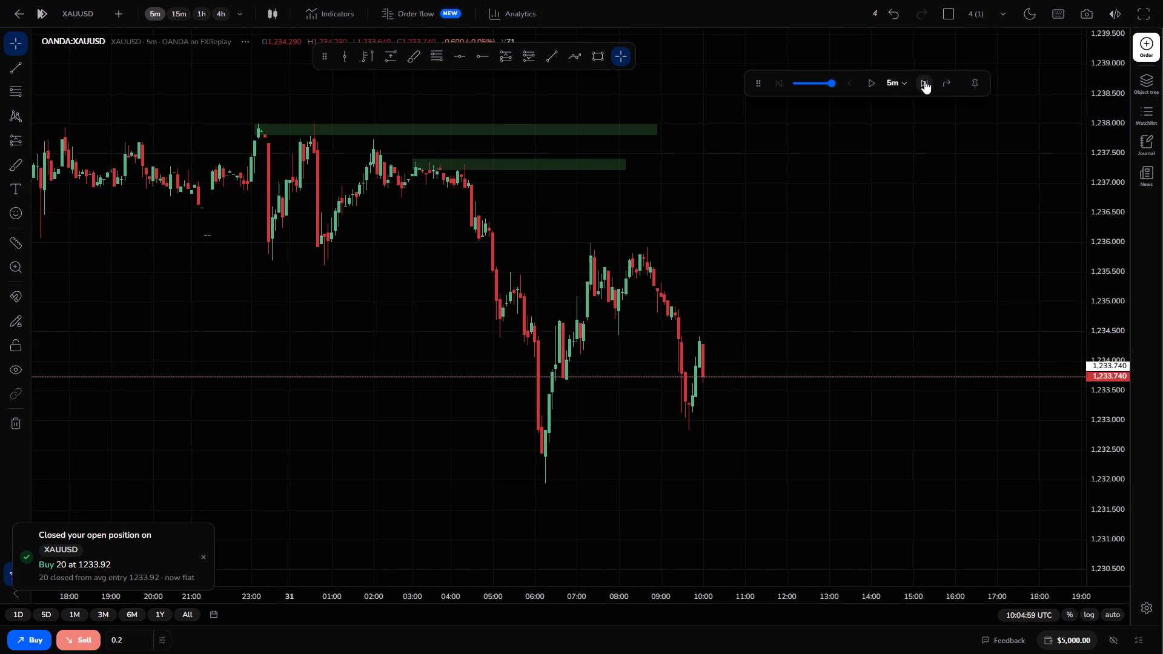
pyautogui.tripleClick(924, 81)
pyautogui.click(921, 85)
pyautogui.tripleClick(920, 86)
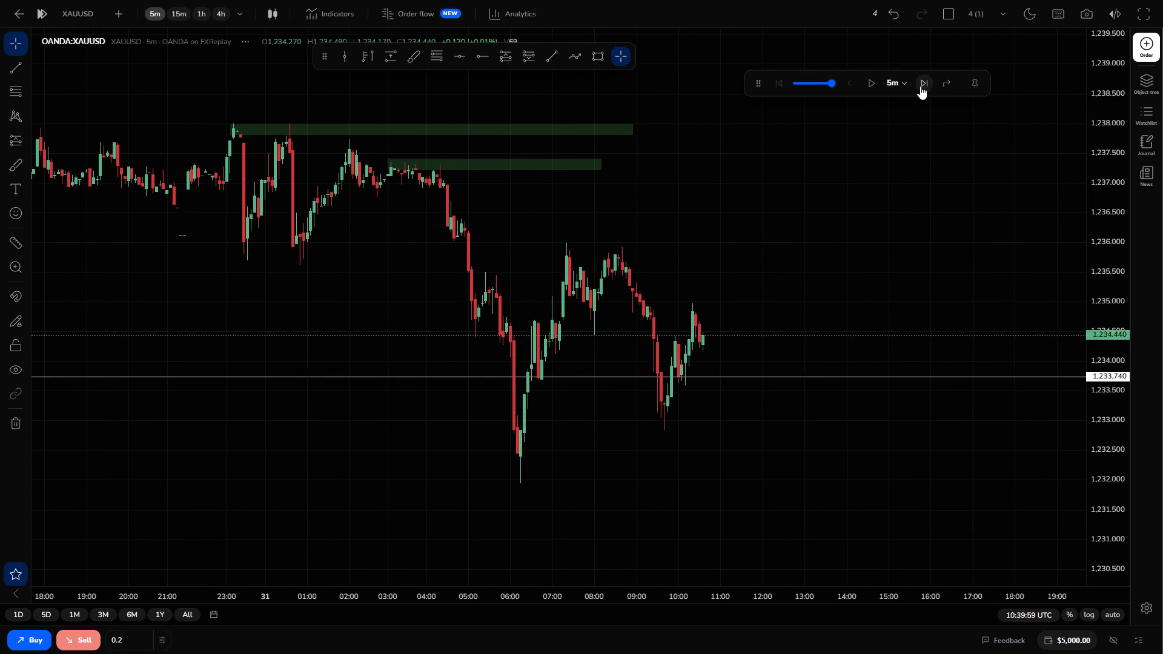
pyautogui.tripleClick(920, 86)
pyautogui.tripleClick(918, 88)
pyautogui.tripleClick(916, 89)
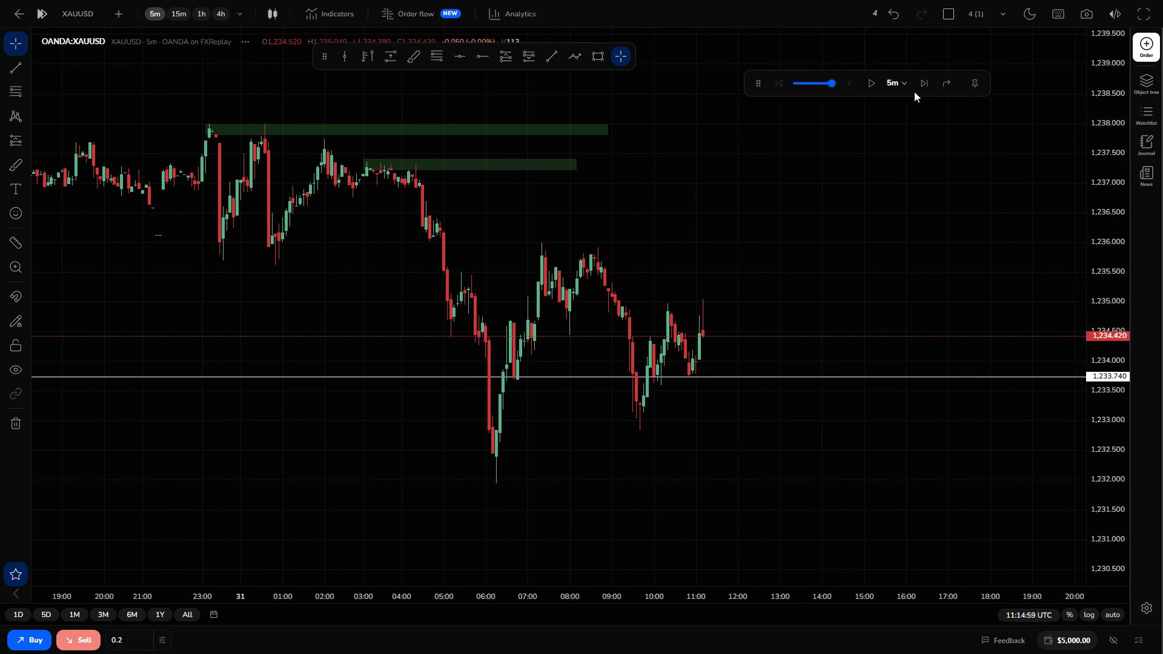
pyautogui.tripleClick(925, 89)
pyautogui.tripleClick(925, 89)
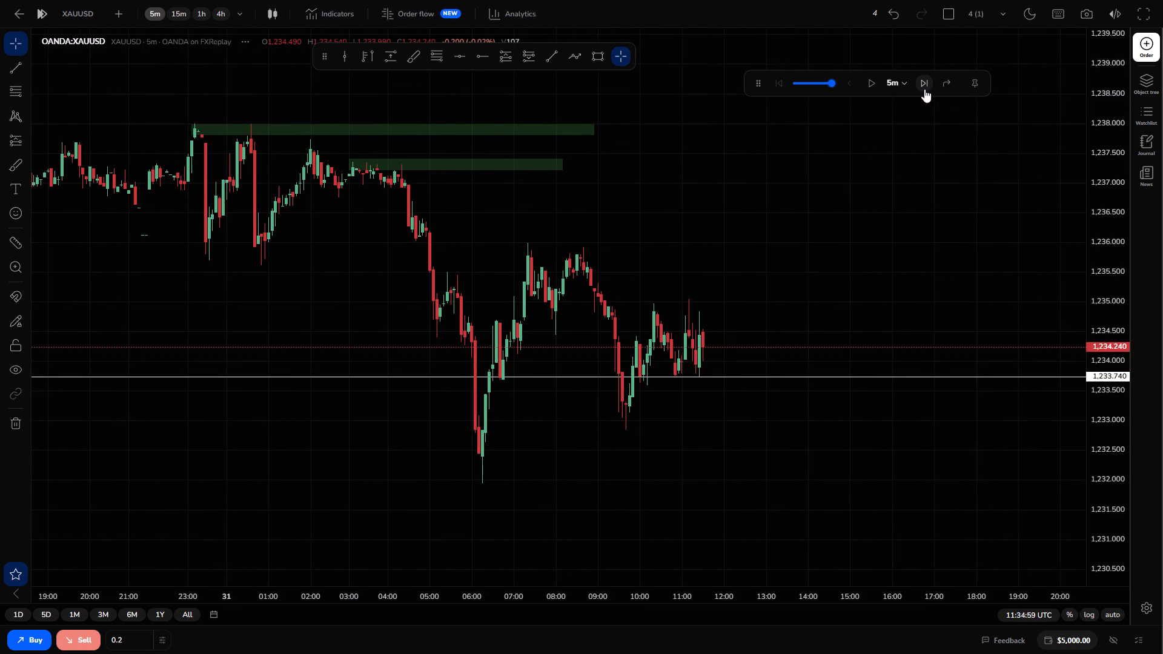
pyautogui.click(924, 89)
# Draw a rectangle zone at about 1,234.88–1,235.05 over the latest range highs, from about 10:10 to 14:30 on 31 August.
pyautogui.moveTo(831, 322); pyautogui.dragTo(827, 262)
pyautogui.scroll(-1, 832, 259)
pyautogui.scroll(1, 829, 255)
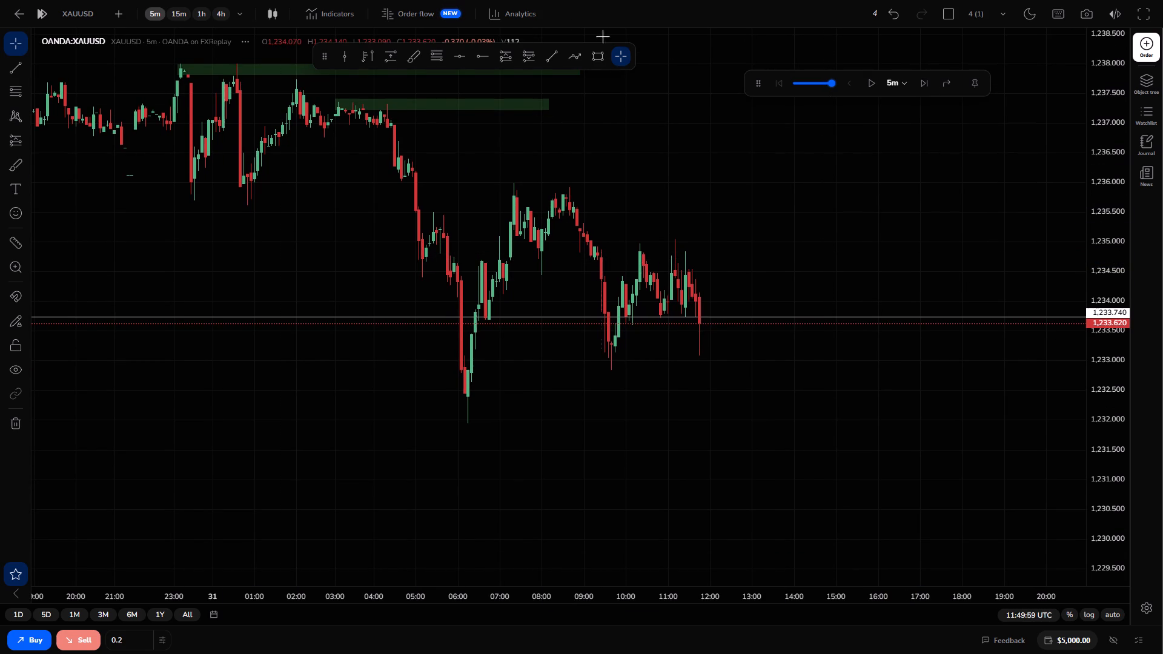
pyautogui.click(599, 51)
pyautogui.click(633, 239)
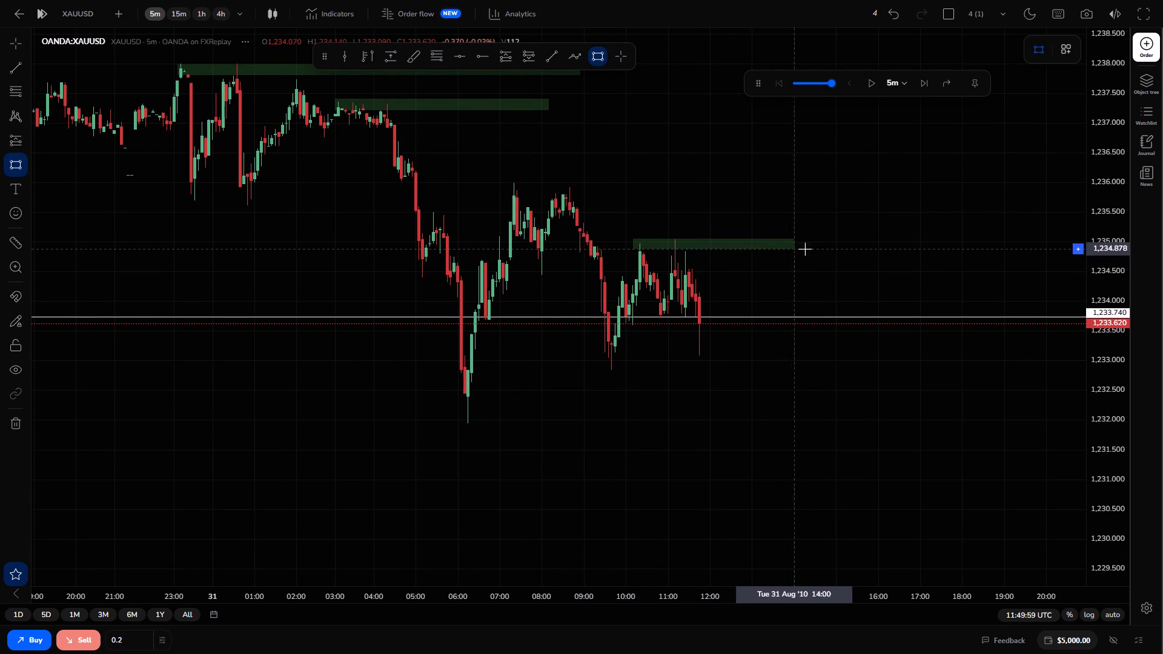
pyautogui.click(817, 249)
pyautogui.click(812, 291)
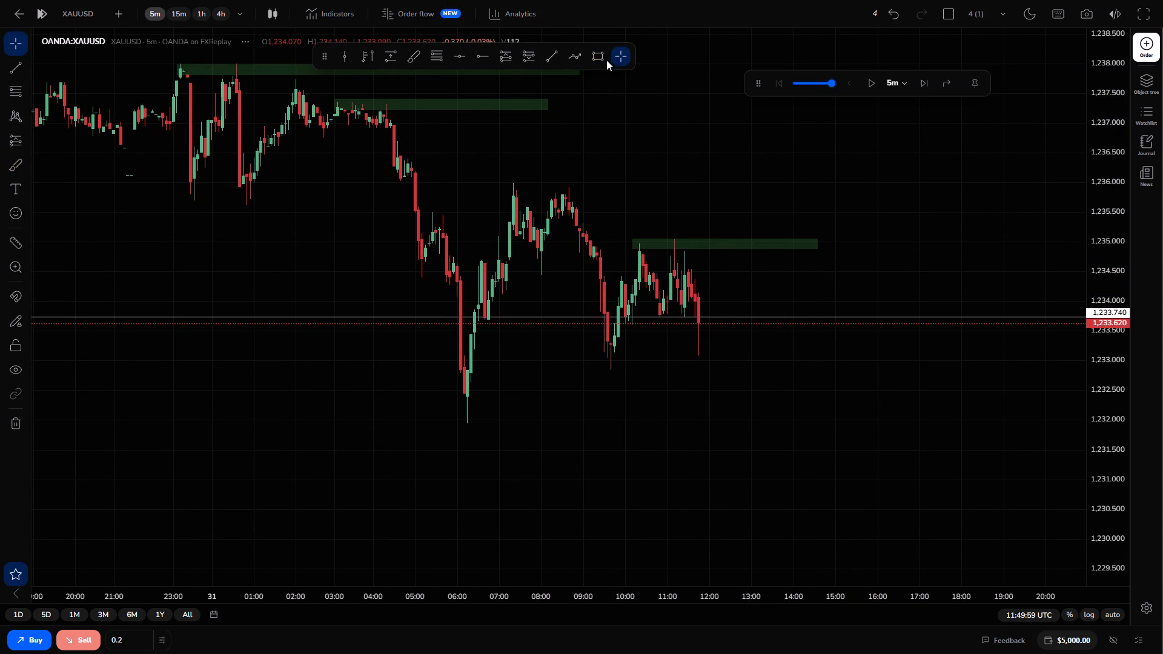
# Draw a rectangle zone at about 1,233.42–1,233.64 just below the horizontal ray, from about 10:00 to 13:40 on 31 August.
pyautogui.click(600, 60)
pyautogui.click(625, 322)
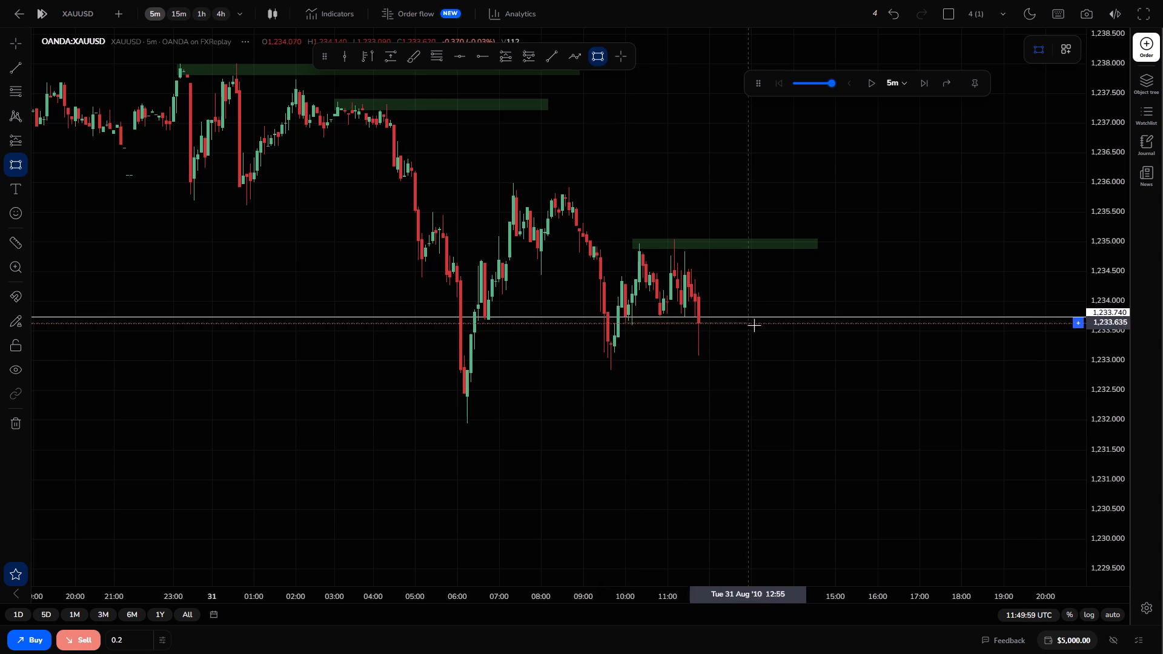
pyautogui.click(780, 335)
pyautogui.click(775, 369)
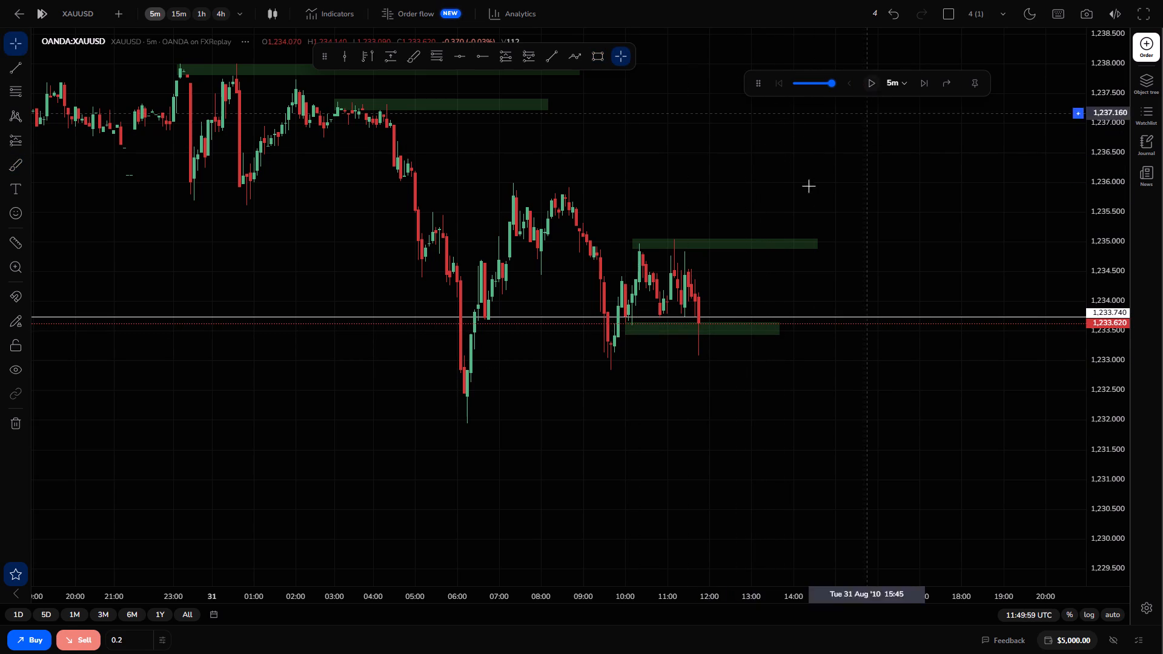
# Draw a nearly flat trend line from the 09:35 swing low at about 1,232.881 to about 1,232.902 near 15:20.
pyautogui.click(554, 59)
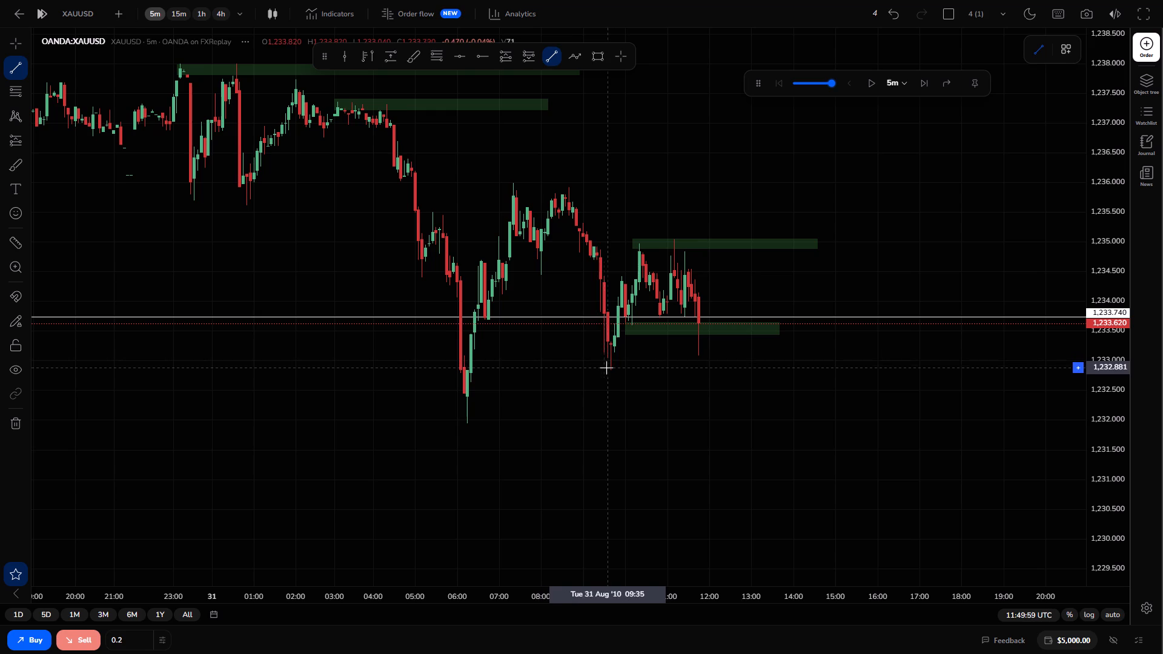
pyautogui.moveTo(606, 368); pyautogui.dragTo(626, 368)
pyautogui.click(849, 366)
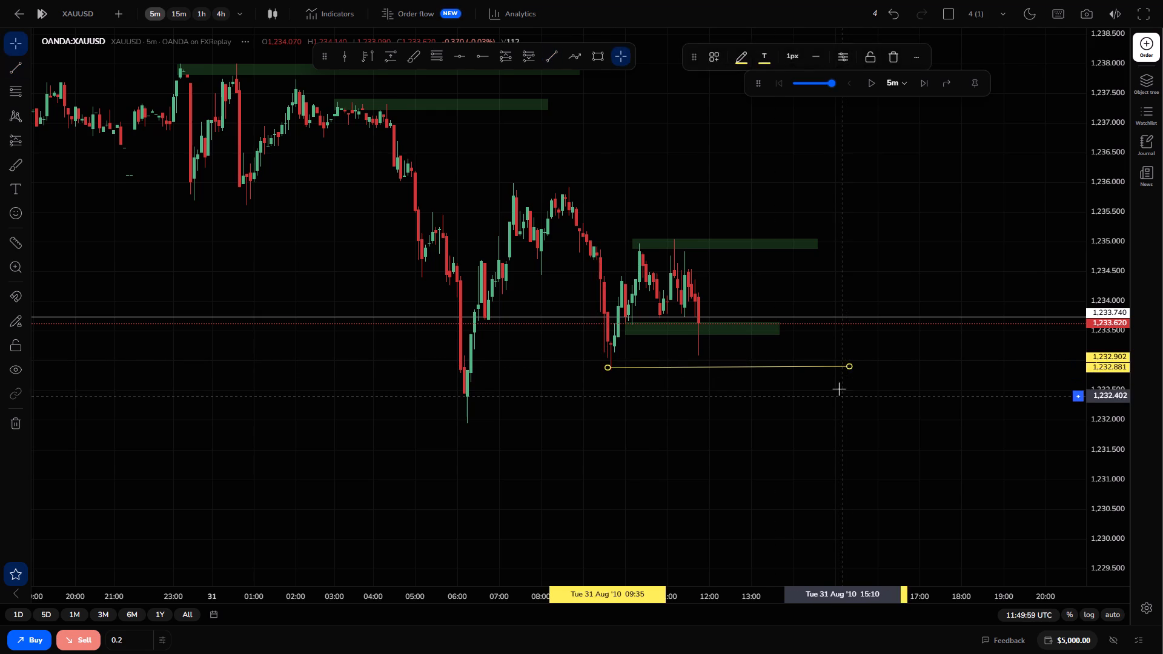
pyautogui.click(838, 388)
# Advance the replay in 5-minute steps to 12:39:59 UTC on 31 August.
pyautogui.click(921, 79)
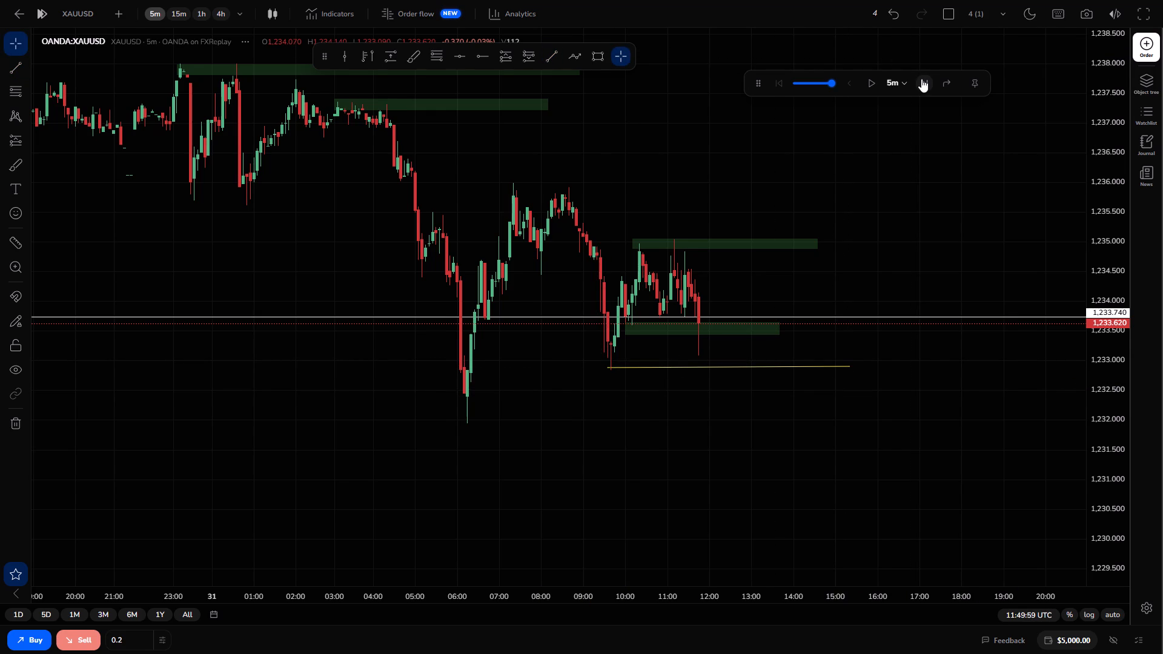
pyautogui.click(921, 79)
pyautogui.click(921, 79)
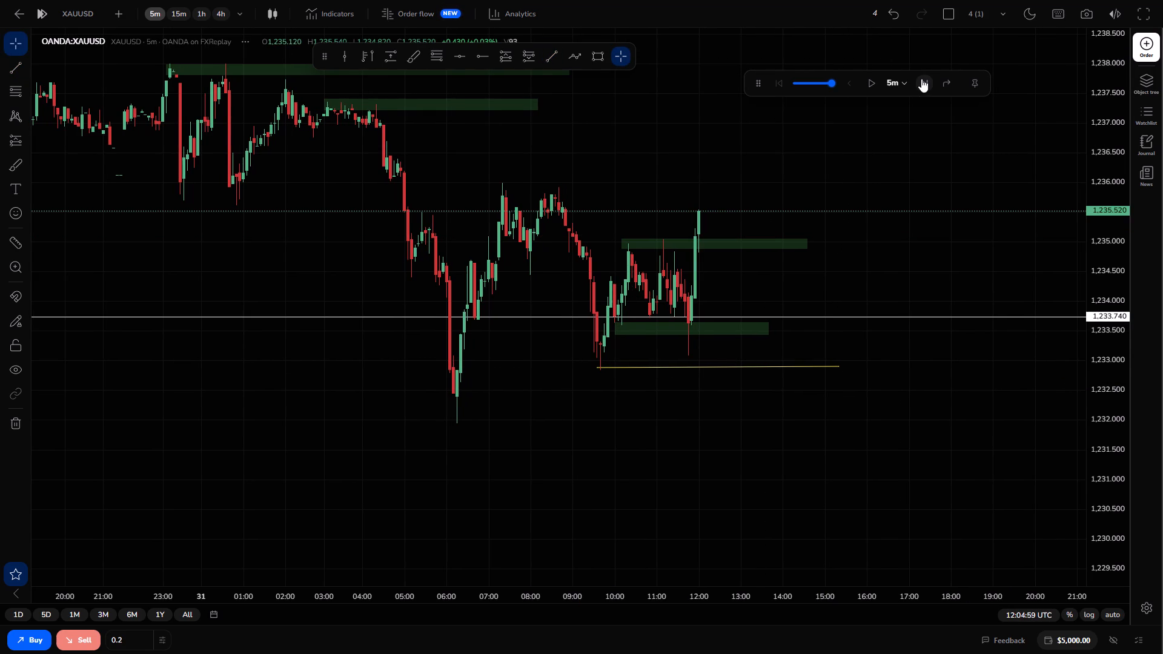
pyautogui.click(921, 79)
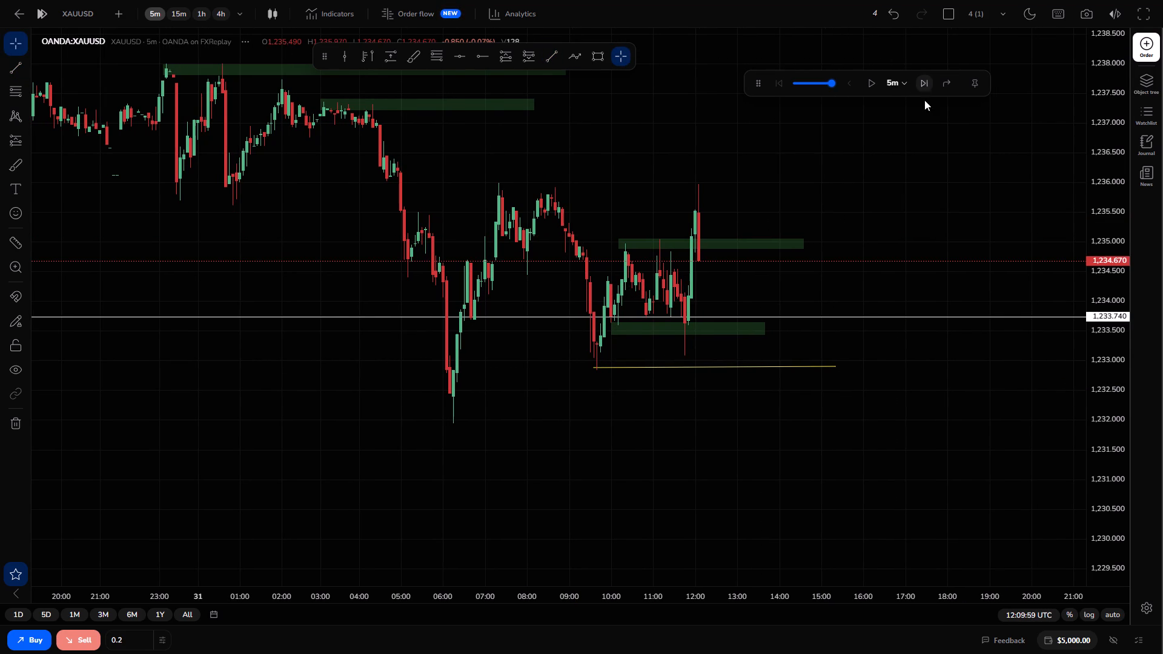
pyautogui.doubleClick(927, 83)
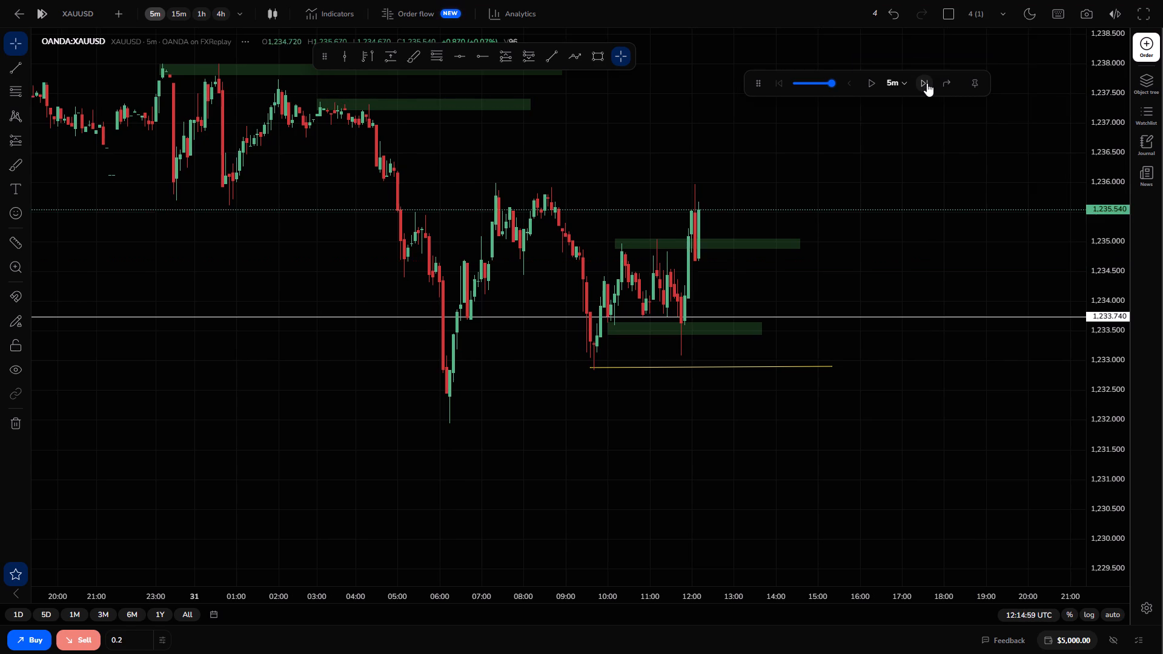
pyautogui.doubleClick(927, 83)
pyautogui.doubleClick(927, 83)
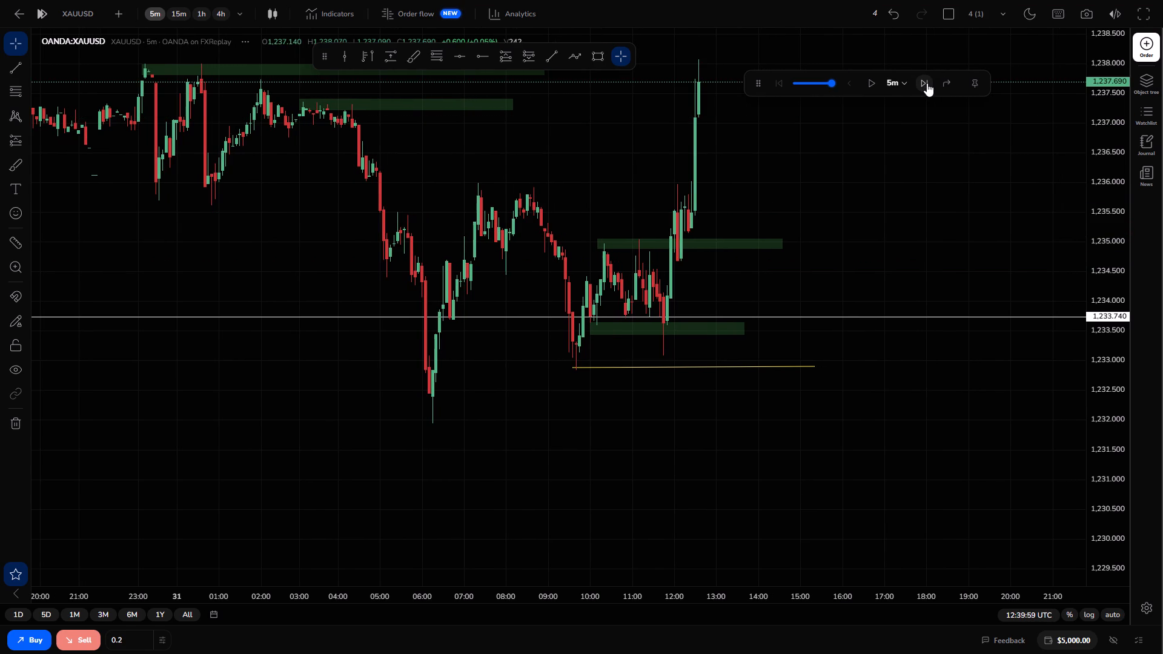
pyautogui.moveTo(839, 161); pyautogui.dragTo(981, 275)
pyautogui.moveTo(967, 274); pyautogui.dragTo(934, 241)
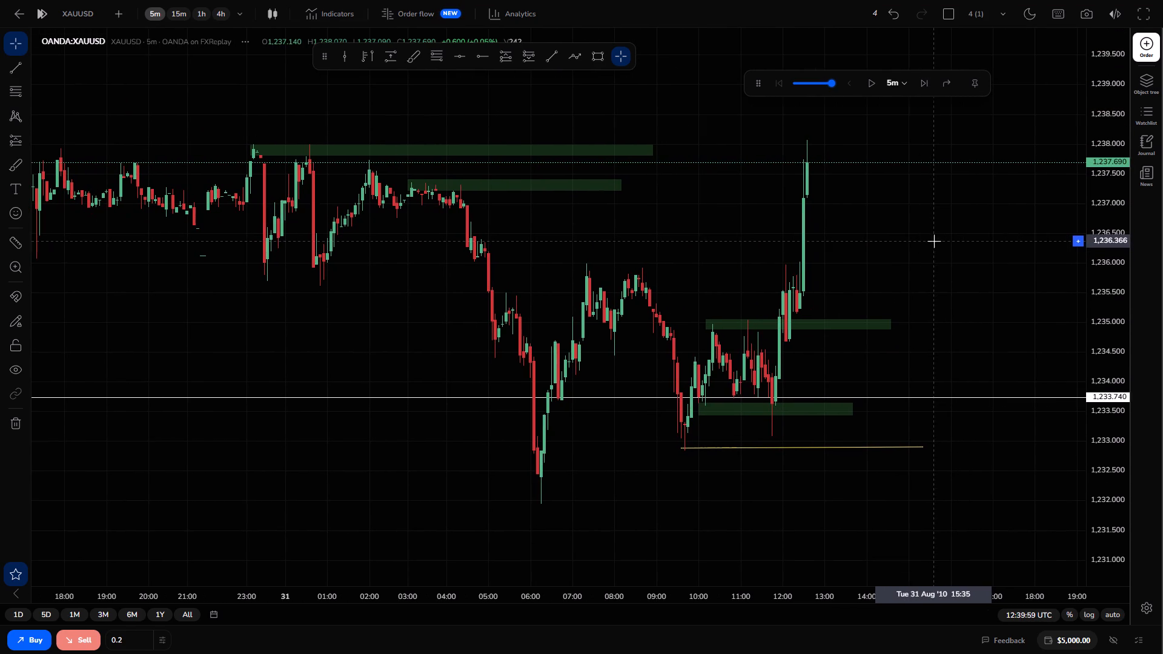
# Advance the replay in 5-minute steps to 13:39:59 UTC on 31 August, keeping the rally in view.
pyautogui.scroll(1, 904, 231)
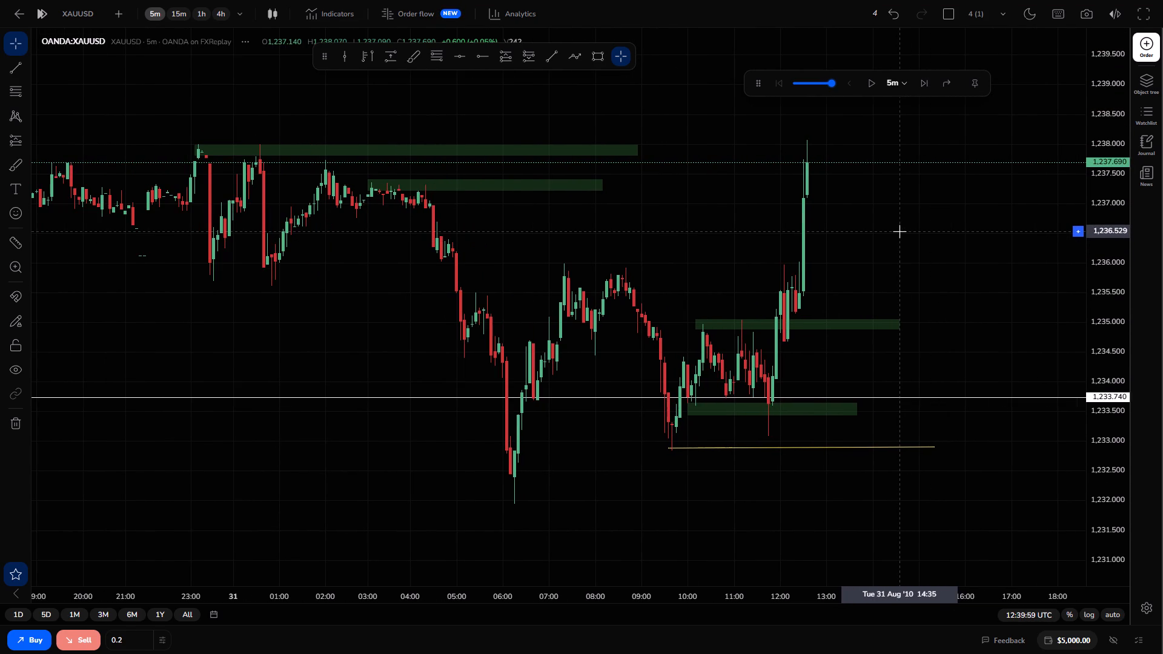
pyautogui.scroll(1, 887, 231)
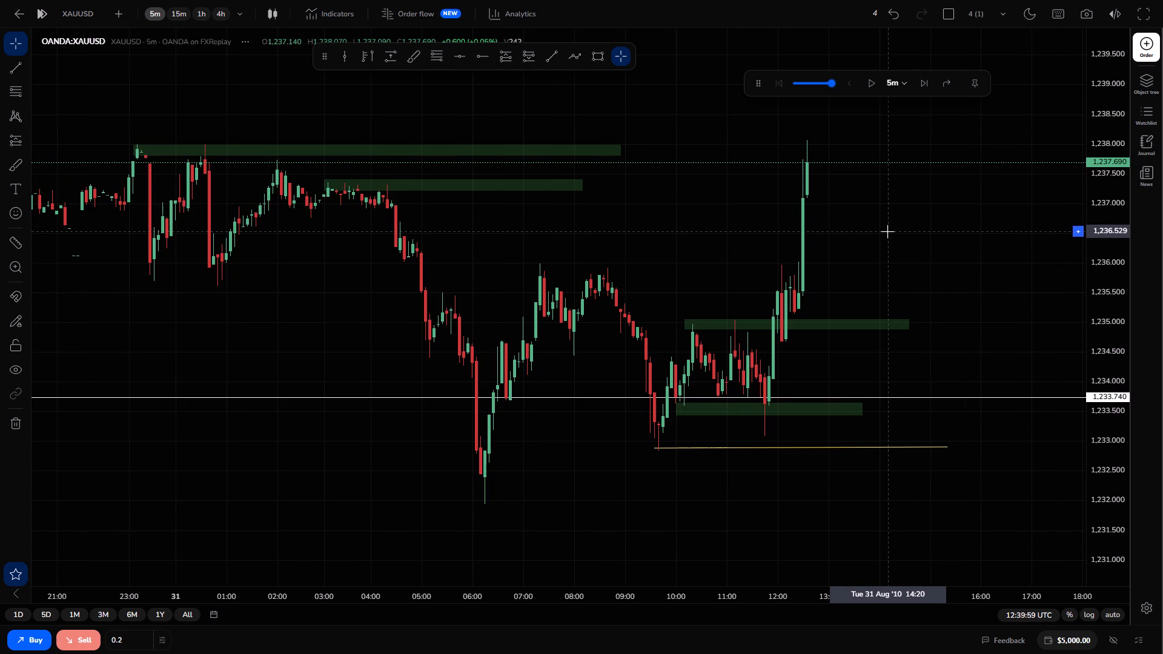
pyautogui.doubleClick(917, 80)
pyautogui.moveTo(911, 238); pyautogui.dragTo(959, 404)
pyautogui.moveTo(1103, 221); pyautogui.dragTo(1103, 372)
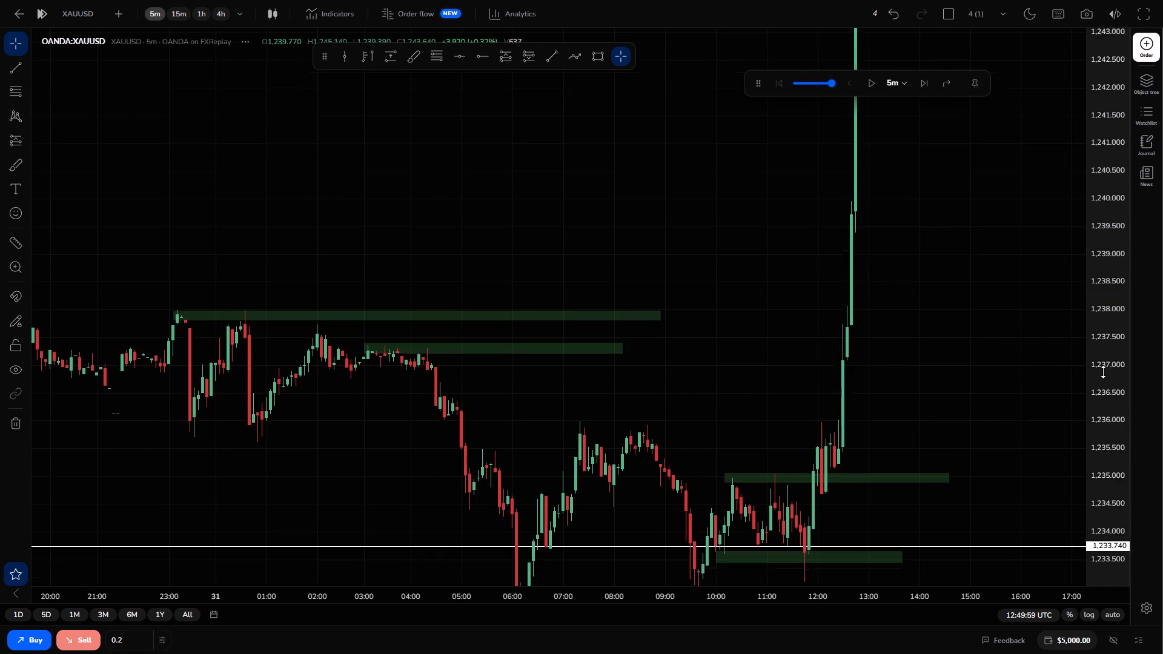
pyautogui.moveTo(1103, 372); pyautogui.dragTo(1100, 443)
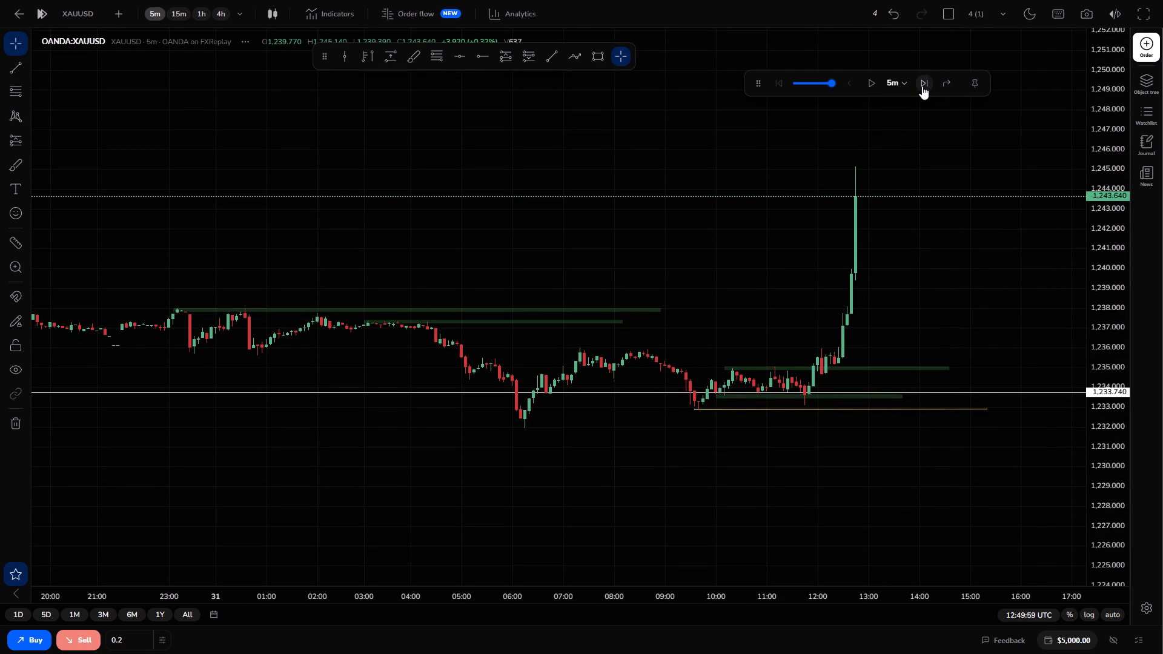
pyautogui.tripleClick(922, 86)
pyautogui.tripleClick(922, 86)
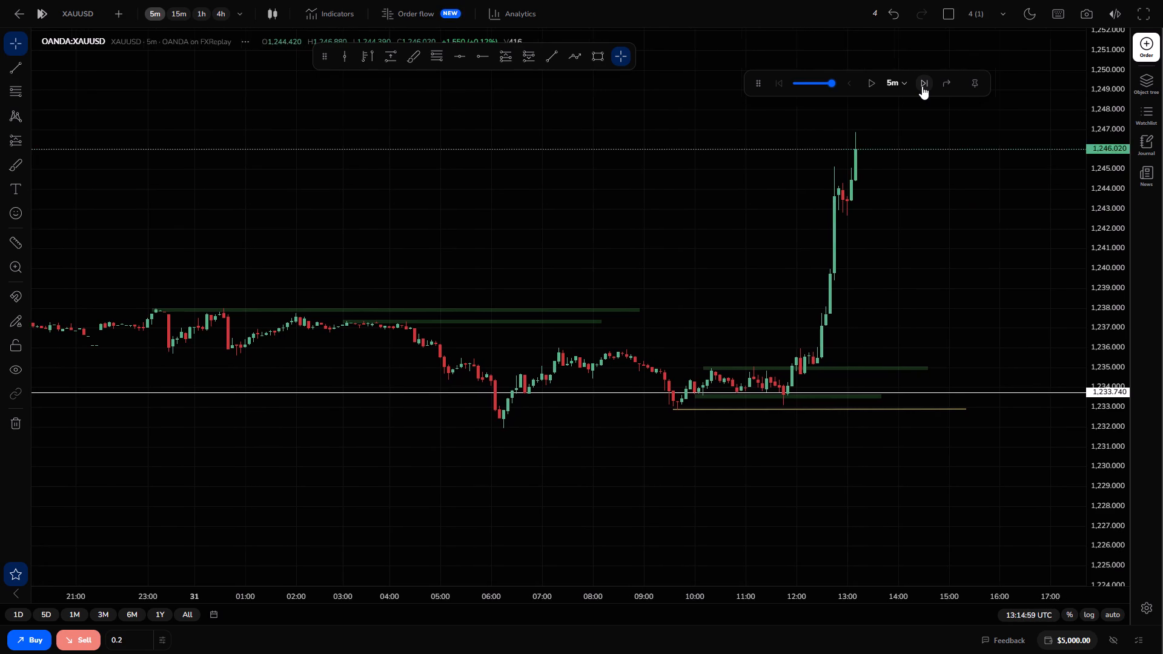
pyautogui.tripleClick(922, 86)
pyautogui.click(922, 86)
# Draw a horizontal ray at about 1,237.925 from the 23:25 high on 30 August, along the uppermost green zone.
pyautogui.scroll(-3, 849, 284)
pyautogui.scroll(1, 887, 311)
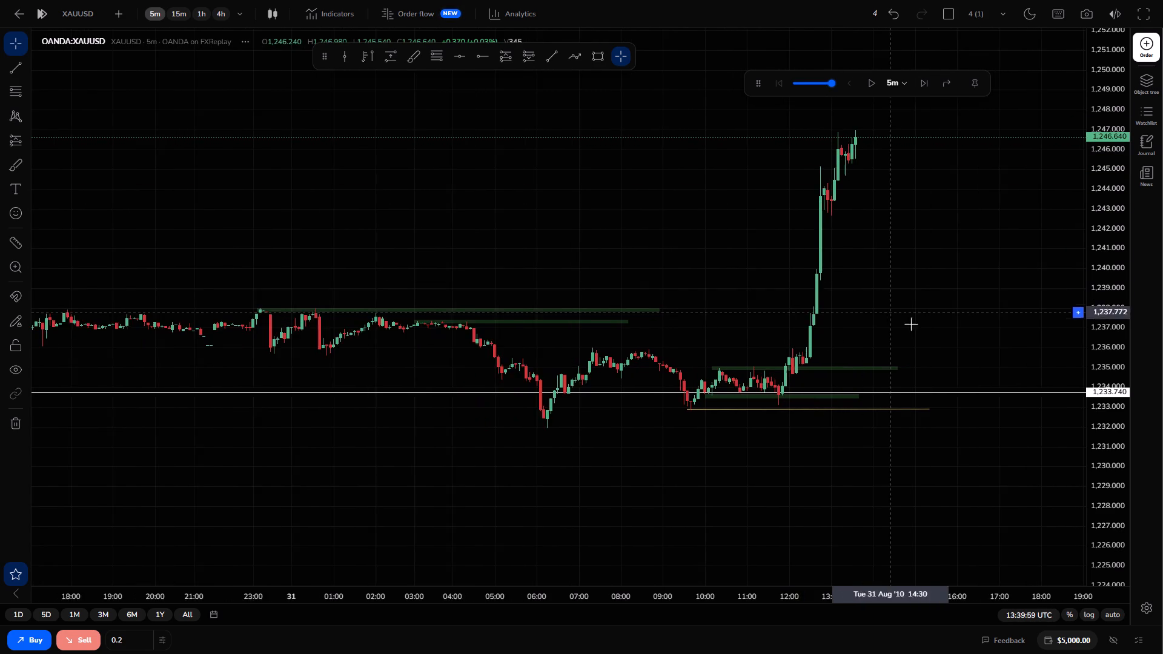
pyautogui.scroll(-1, 918, 328)
pyautogui.scroll(1, 998, 383)
pyautogui.scroll(-1, 996, 386)
pyautogui.scroll(-4, 875, 347)
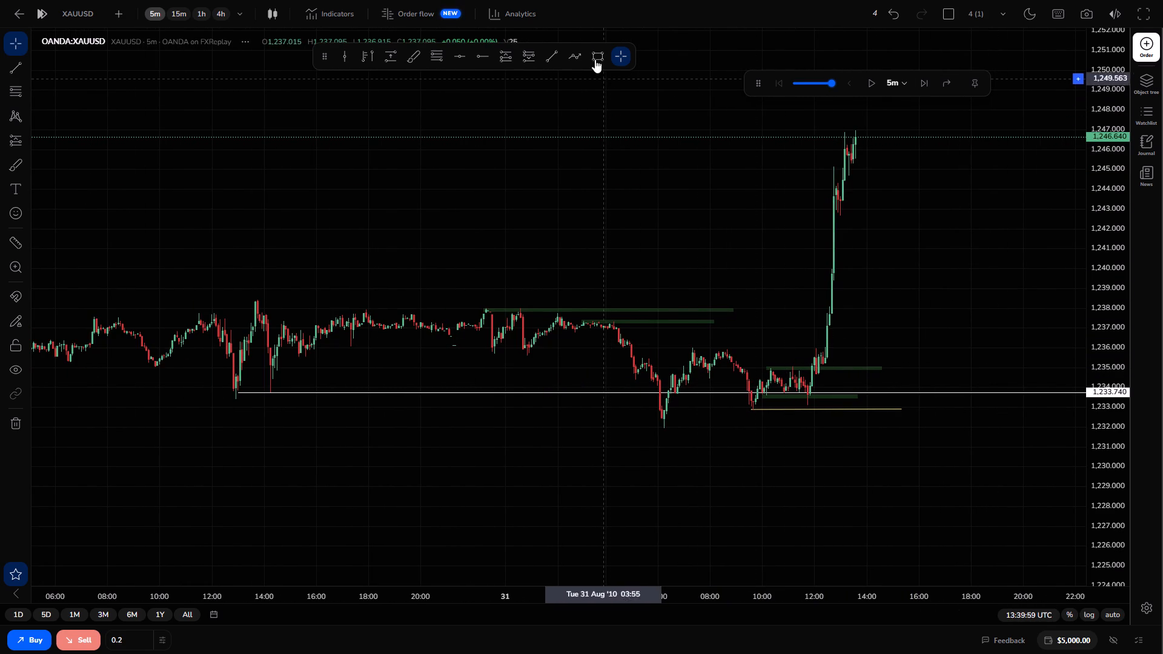
pyautogui.click(482, 52)
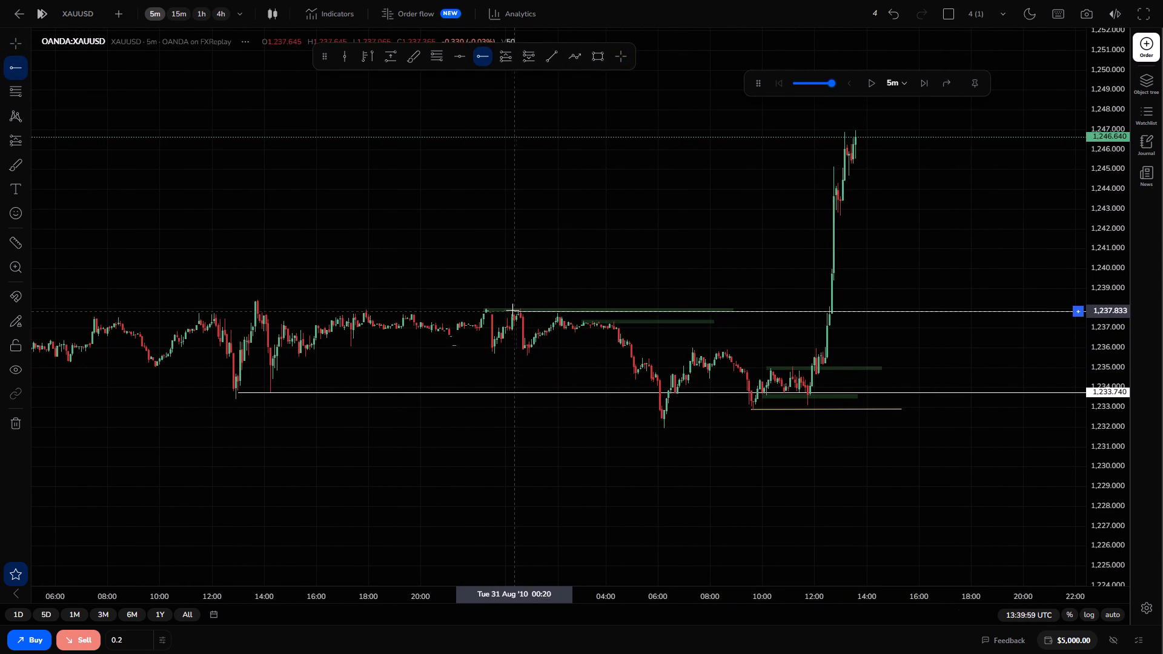
pyautogui.click(489, 309)
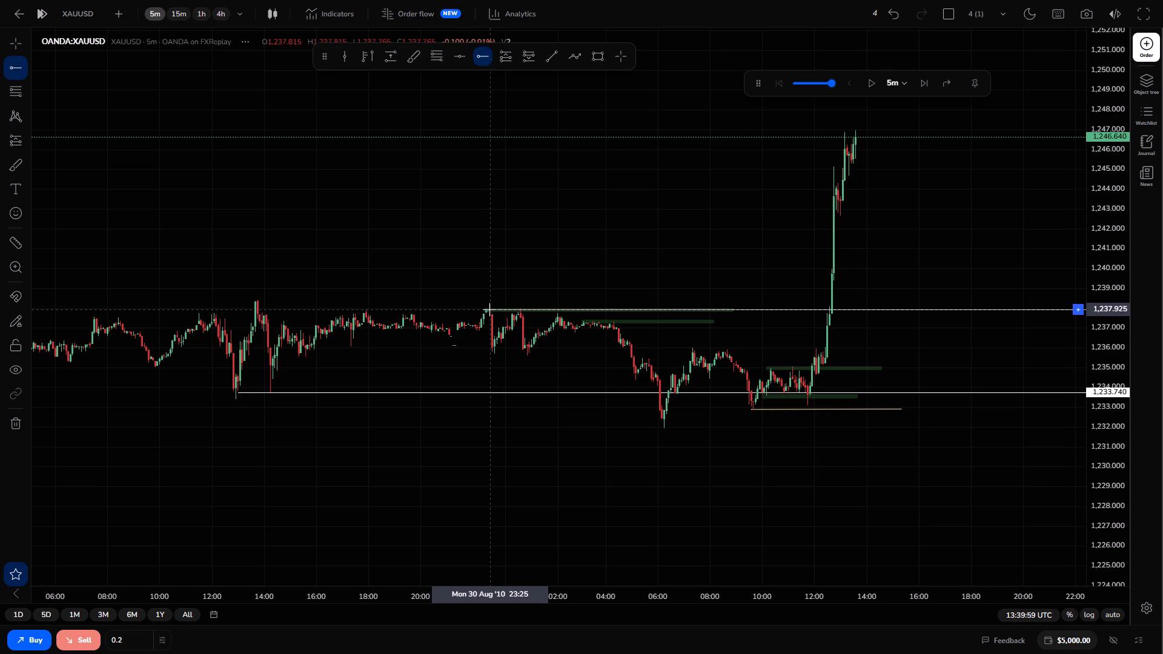
pyautogui.click(657, 284)
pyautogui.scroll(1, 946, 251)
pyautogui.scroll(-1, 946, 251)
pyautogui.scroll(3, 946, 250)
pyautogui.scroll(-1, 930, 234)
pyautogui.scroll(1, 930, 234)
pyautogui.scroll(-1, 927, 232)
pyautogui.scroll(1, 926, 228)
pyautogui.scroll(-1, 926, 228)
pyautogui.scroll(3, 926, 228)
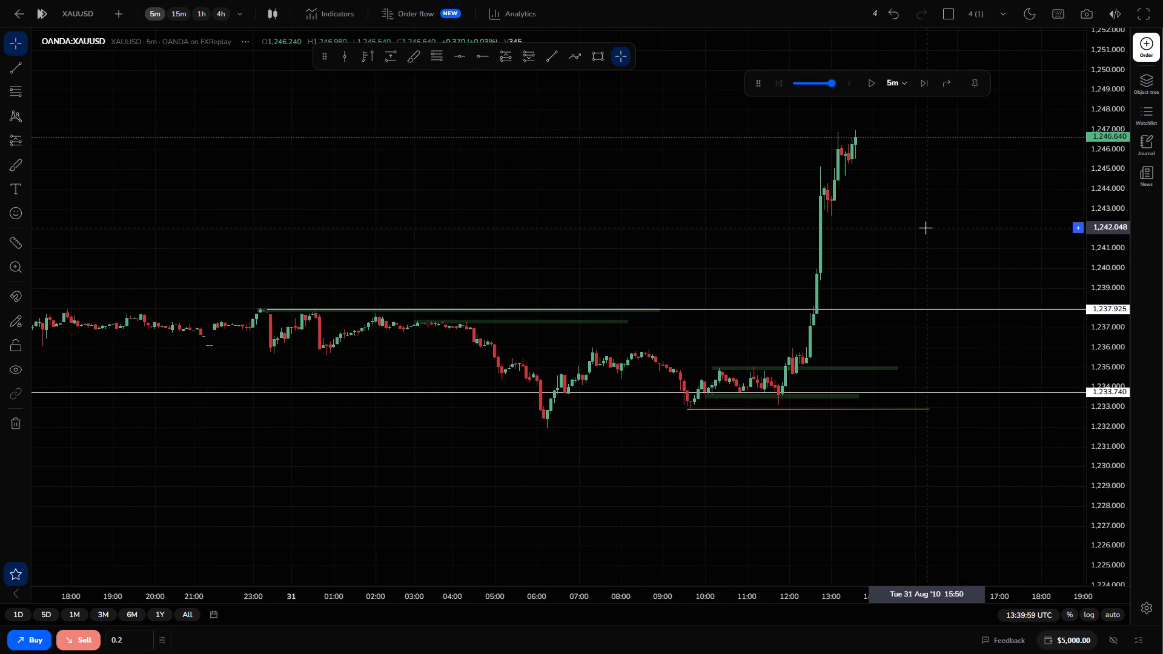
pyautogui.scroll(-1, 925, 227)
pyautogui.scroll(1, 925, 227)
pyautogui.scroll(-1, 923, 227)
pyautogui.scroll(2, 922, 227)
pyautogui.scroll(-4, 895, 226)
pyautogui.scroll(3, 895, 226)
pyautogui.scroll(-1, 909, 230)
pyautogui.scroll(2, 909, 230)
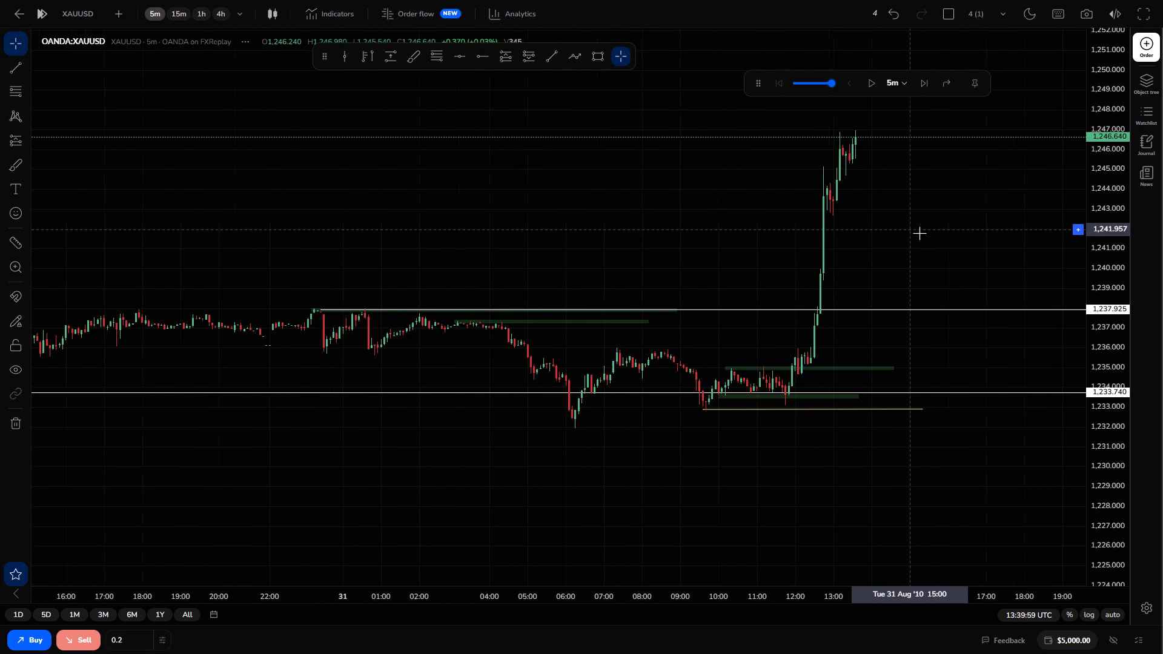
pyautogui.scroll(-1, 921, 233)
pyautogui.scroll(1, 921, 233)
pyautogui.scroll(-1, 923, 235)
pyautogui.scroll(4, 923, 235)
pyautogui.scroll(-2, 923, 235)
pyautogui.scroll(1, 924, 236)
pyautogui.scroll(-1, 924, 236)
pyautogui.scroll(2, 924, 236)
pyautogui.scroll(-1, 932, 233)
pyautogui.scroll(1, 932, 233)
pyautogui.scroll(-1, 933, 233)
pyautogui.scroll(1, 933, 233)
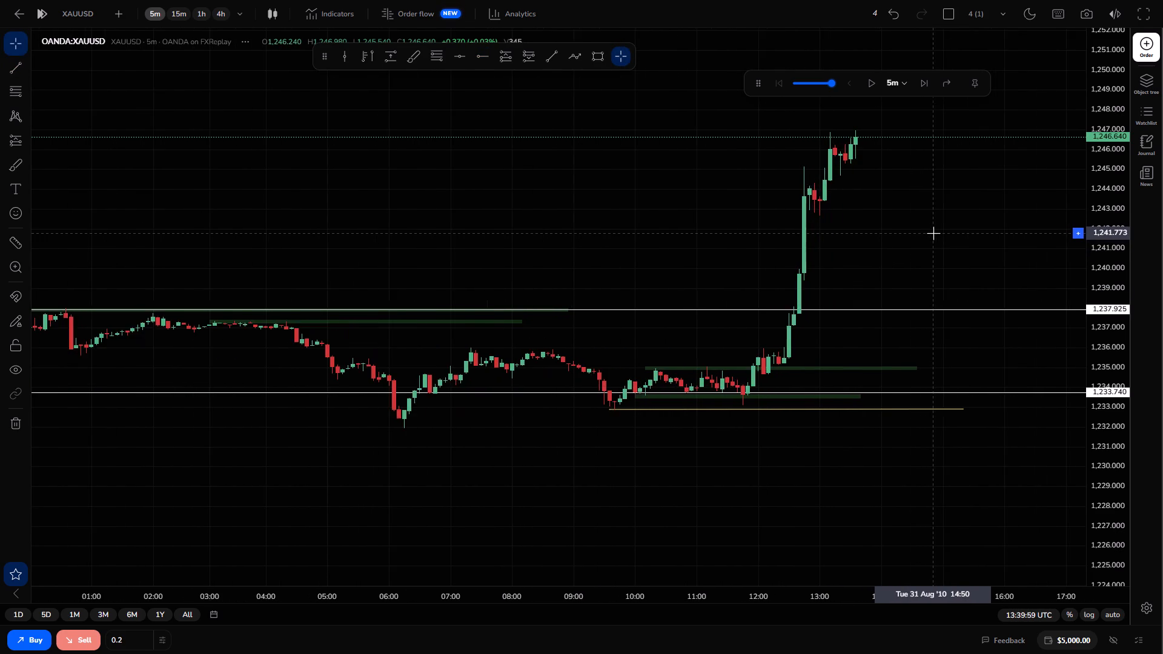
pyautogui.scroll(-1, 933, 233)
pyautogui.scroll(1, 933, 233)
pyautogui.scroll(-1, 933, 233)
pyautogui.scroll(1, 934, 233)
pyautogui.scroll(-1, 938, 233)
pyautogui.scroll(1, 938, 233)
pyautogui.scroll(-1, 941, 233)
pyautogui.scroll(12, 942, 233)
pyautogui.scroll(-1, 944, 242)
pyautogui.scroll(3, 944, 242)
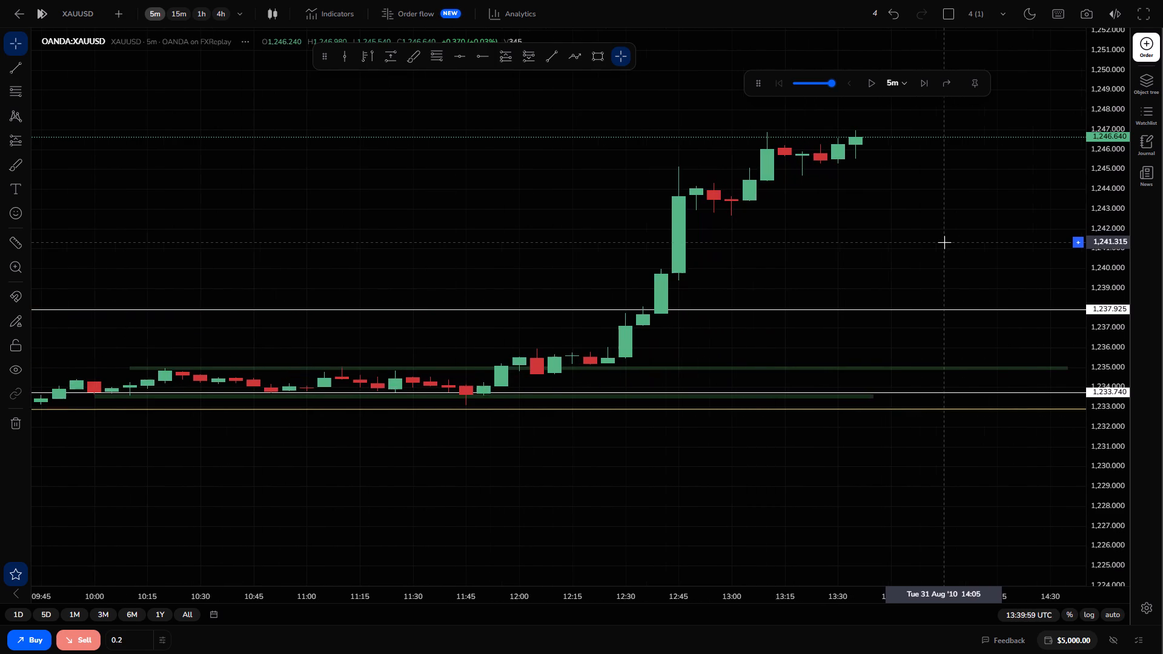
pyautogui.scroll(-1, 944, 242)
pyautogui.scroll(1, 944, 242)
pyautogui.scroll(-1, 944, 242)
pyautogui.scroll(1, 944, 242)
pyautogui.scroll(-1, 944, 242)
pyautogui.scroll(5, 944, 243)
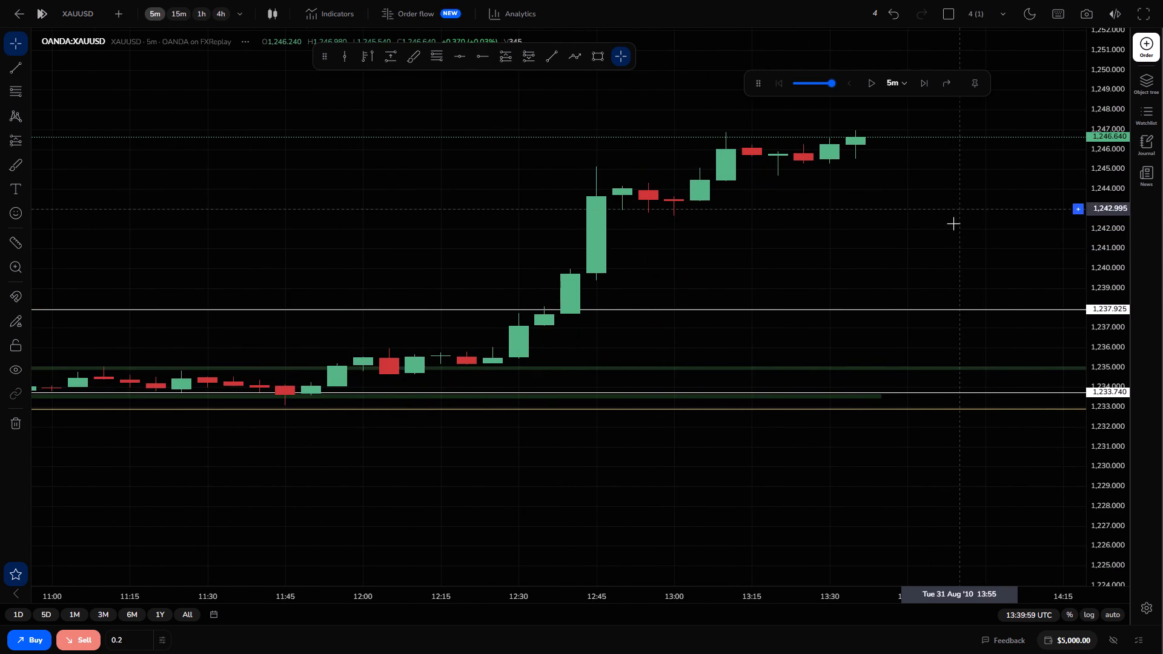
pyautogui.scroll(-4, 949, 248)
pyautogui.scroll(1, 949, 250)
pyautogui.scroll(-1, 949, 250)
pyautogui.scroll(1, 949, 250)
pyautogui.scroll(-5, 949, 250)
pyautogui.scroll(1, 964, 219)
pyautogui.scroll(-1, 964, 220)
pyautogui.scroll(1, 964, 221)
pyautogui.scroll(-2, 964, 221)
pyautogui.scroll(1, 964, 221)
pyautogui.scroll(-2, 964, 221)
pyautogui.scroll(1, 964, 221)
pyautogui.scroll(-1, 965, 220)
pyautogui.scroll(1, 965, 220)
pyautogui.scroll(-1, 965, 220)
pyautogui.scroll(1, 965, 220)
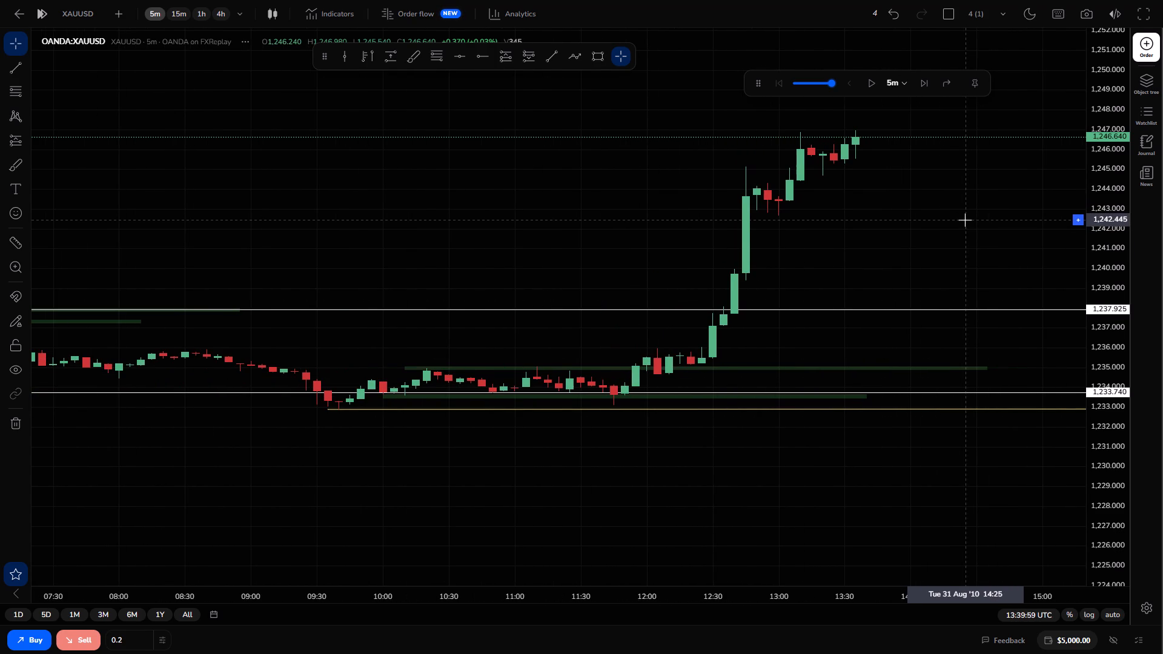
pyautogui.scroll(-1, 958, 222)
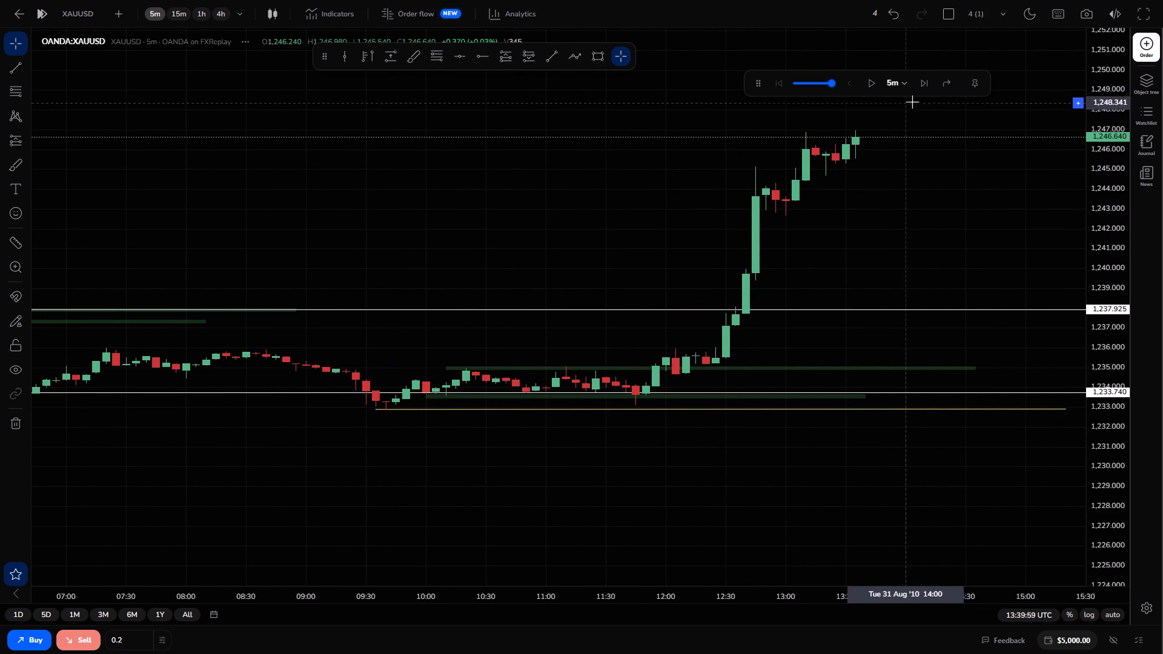
# Advance the replay in 5-minute steps to 14:19:59 UTC on 31 August.
pyautogui.tripleClick(924, 91)
pyautogui.tripleClick(924, 91)
pyautogui.doubleClick(925, 90)
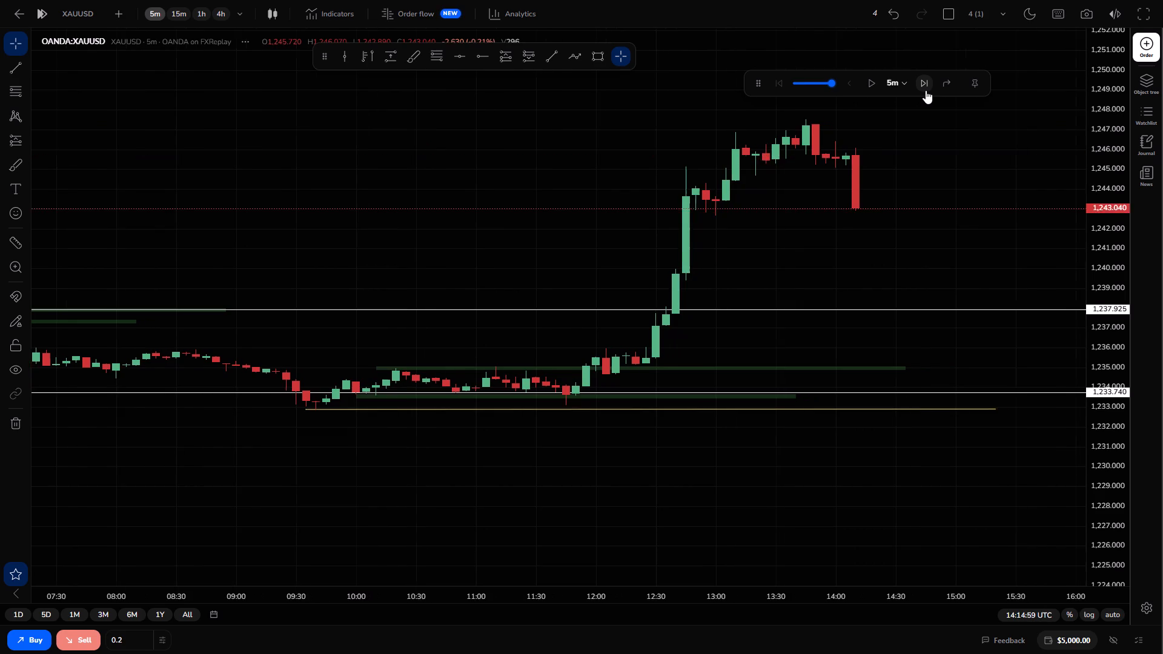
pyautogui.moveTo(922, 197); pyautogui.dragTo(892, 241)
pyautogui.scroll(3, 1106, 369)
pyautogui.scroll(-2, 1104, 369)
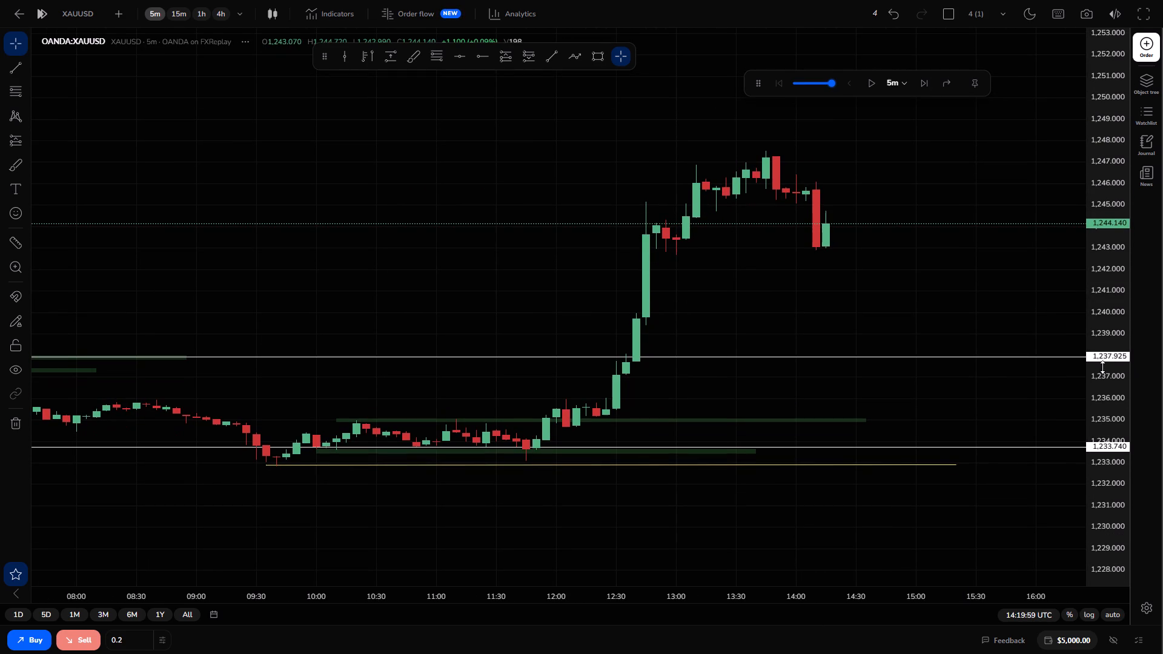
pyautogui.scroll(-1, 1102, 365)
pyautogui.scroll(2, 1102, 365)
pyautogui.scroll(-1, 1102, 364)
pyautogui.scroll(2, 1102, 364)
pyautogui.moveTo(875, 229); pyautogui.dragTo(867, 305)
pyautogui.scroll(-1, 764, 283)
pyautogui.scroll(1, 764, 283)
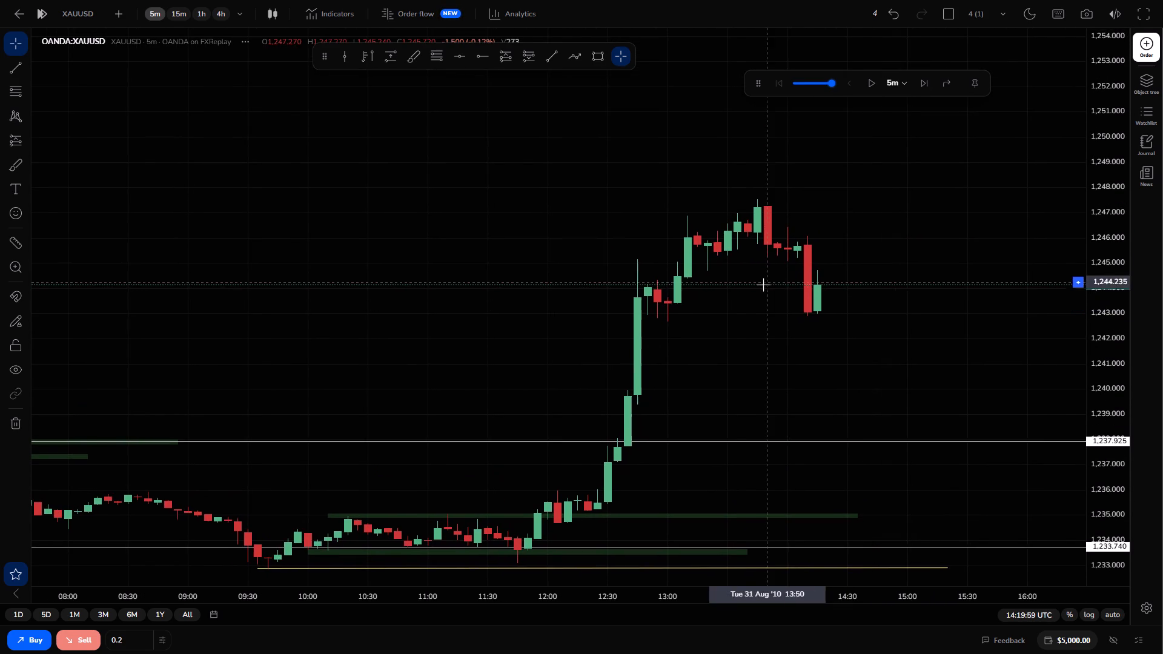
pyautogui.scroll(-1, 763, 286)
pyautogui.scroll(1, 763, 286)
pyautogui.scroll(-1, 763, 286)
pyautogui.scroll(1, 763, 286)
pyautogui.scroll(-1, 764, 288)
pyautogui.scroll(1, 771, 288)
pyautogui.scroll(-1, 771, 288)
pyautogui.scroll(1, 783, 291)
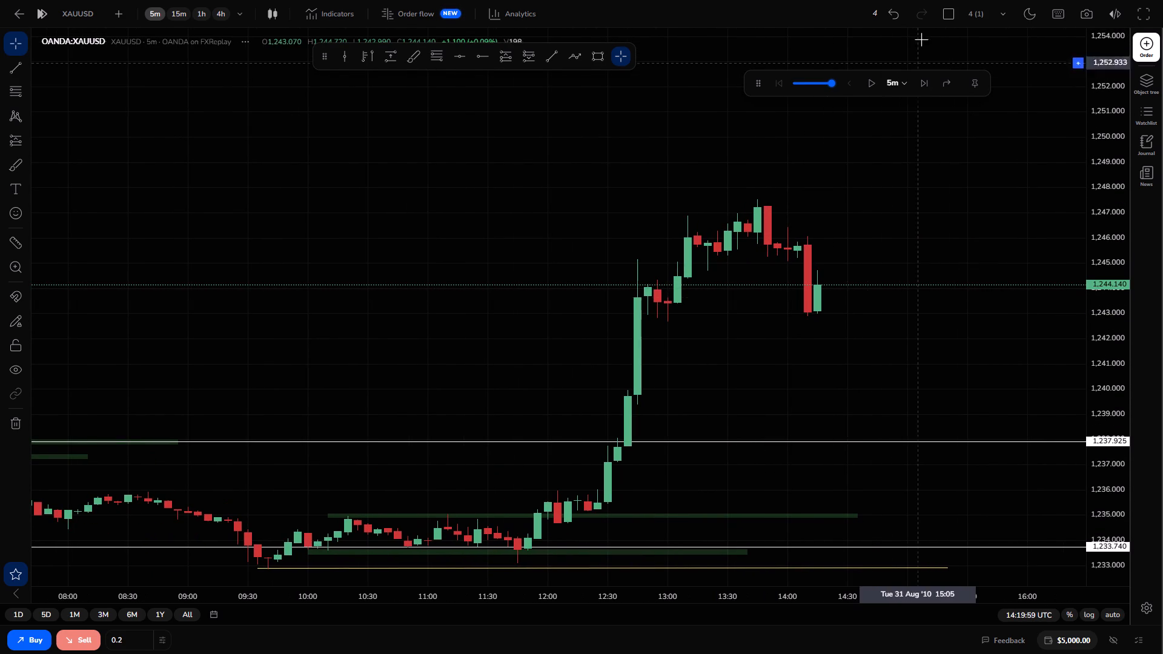
# Advance the replay to 16:59:59 UTC on 31 August.
pyautogui.tripleClick(926, 88)
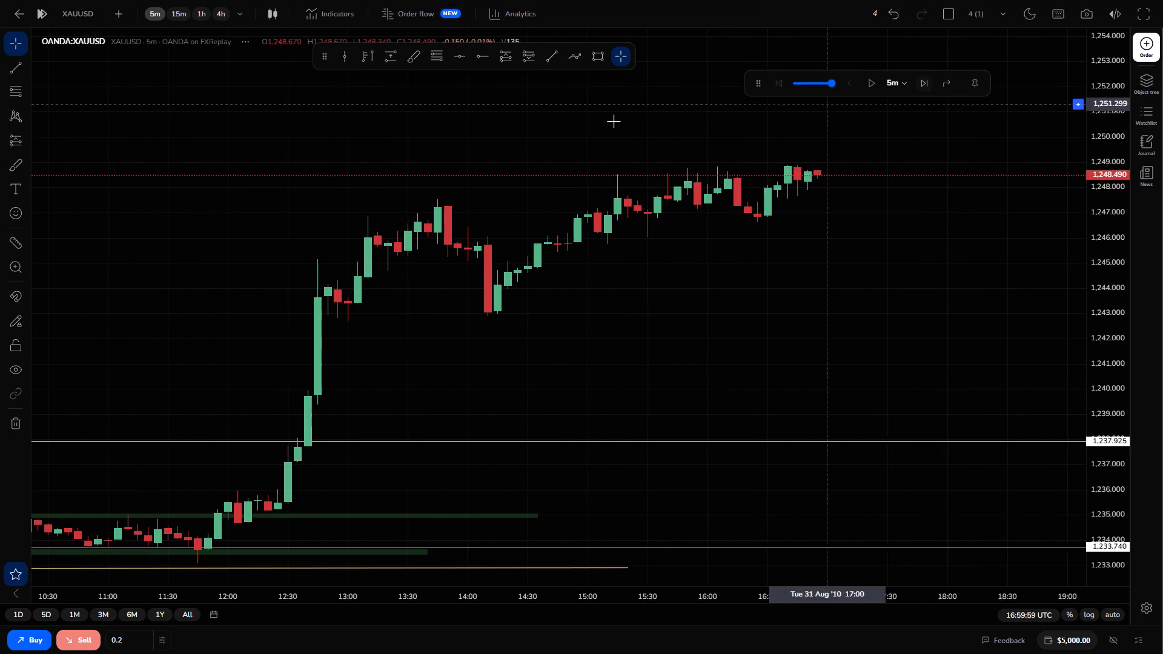
# Review the rally from the marked zones and horizontal rays up to the 17:00 candles.
pyautogui.moveTo(609, 122); pyautogui.dragTo(911, 192)
pyautogui.scroll(2, 875, 163)
pyautogui.scroll(-2, 888, 199)
pyautogui.scroll(1, 893, 209)
pyautogui.scroll(-8, 873, 319)
pyautogui.scroll(1, 869, 326)
pyautogui.scroll(-2, 827, 299)
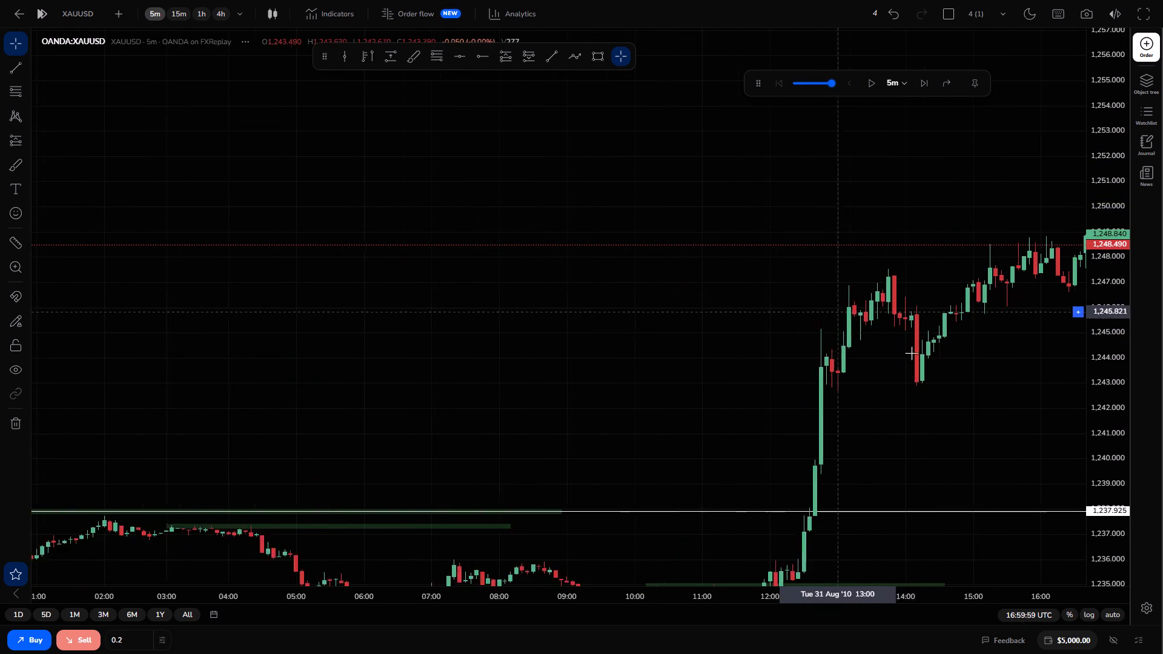
pyautogui.scroll(-2, 912, 353)
pyautogui.scroll(1, 909, 352)
pyautogui.scroll(-2, 929, 353)
pyautogui.scroll(1, 933, 348)
pyautogui.moveTo(1082, 280); pyautogui.dragTo(875, 274)
pyautogui.click(996, 243)
pyautogui.moveTo(1039, 243); pyautogui.dragTo(684, 202)
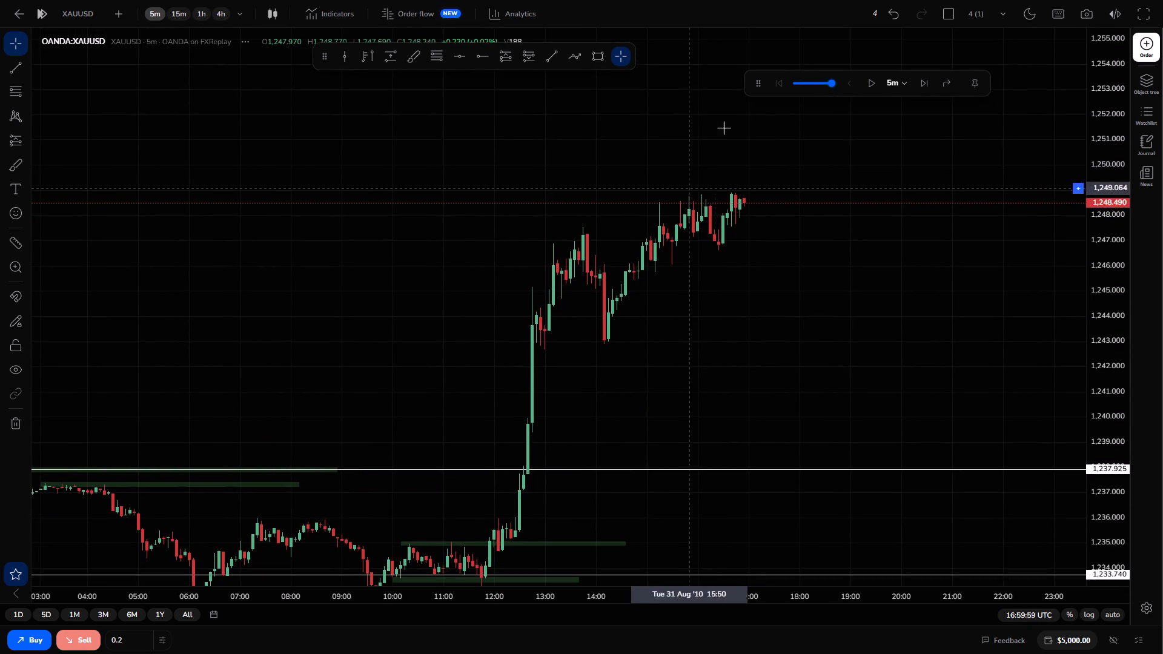
pyautogui.moveTo(631, 297); pyautogui.dragTo(696, 188)
pyautogui.scroll(1, 701, 189)
pyautogui.scroll(-1, 701, 189)
pyautogui.moveTo(787, 214); pyautogui.dragTo(786, 216)
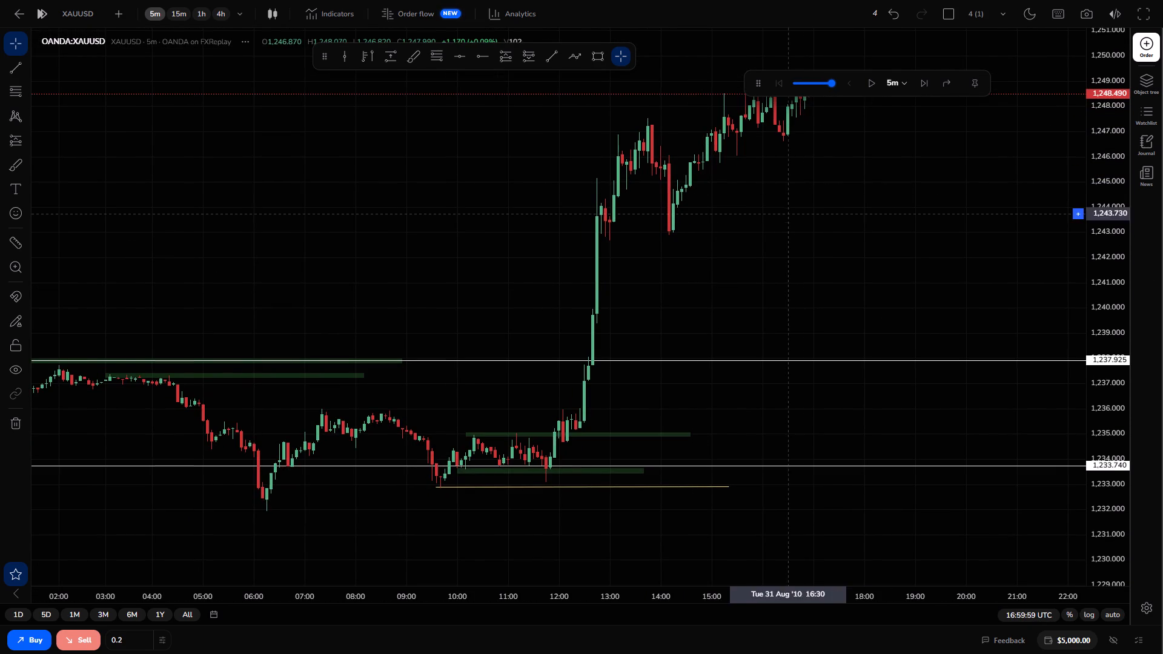
# Advance the replay to 19:59:59 UTC on 31 August.
pyautogui.moveTo(786, 216); pyautogui.dragTo(802, 272)
pyautogui.tripleClick(923, 84)
pyautogui.click(923, 84)
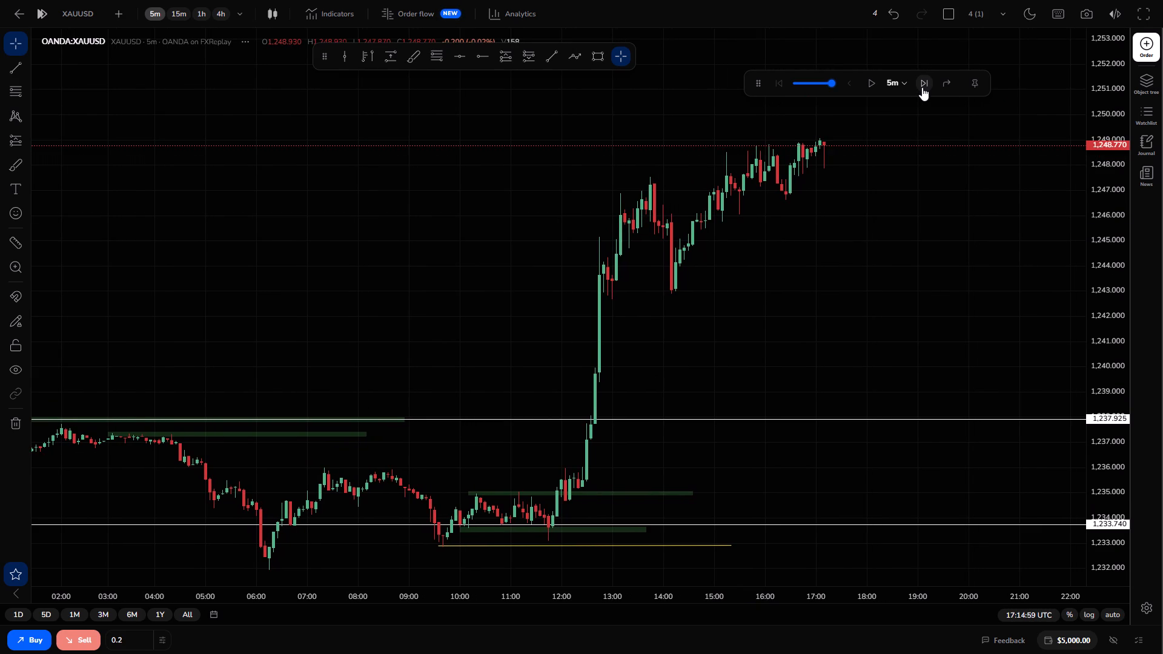
pyautogui.tripleClick(922, 87)
pyautogui.click(919, 88)
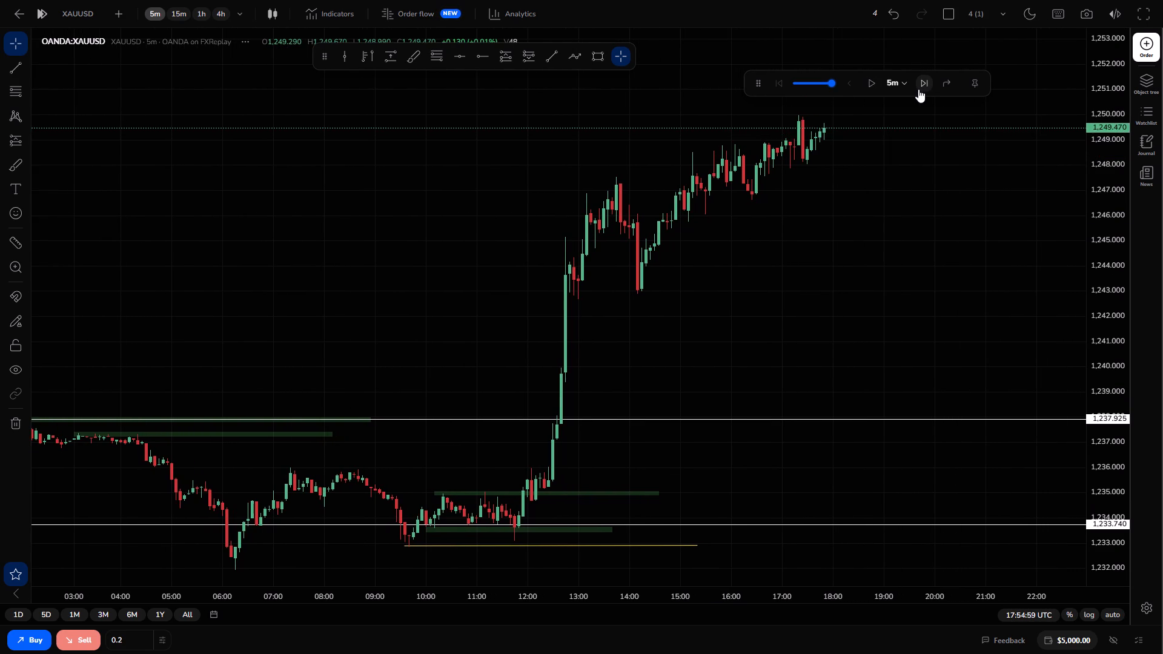
pyautogui.tripleClick(918, 89)
pyautogui.doubleClick(918, 89)
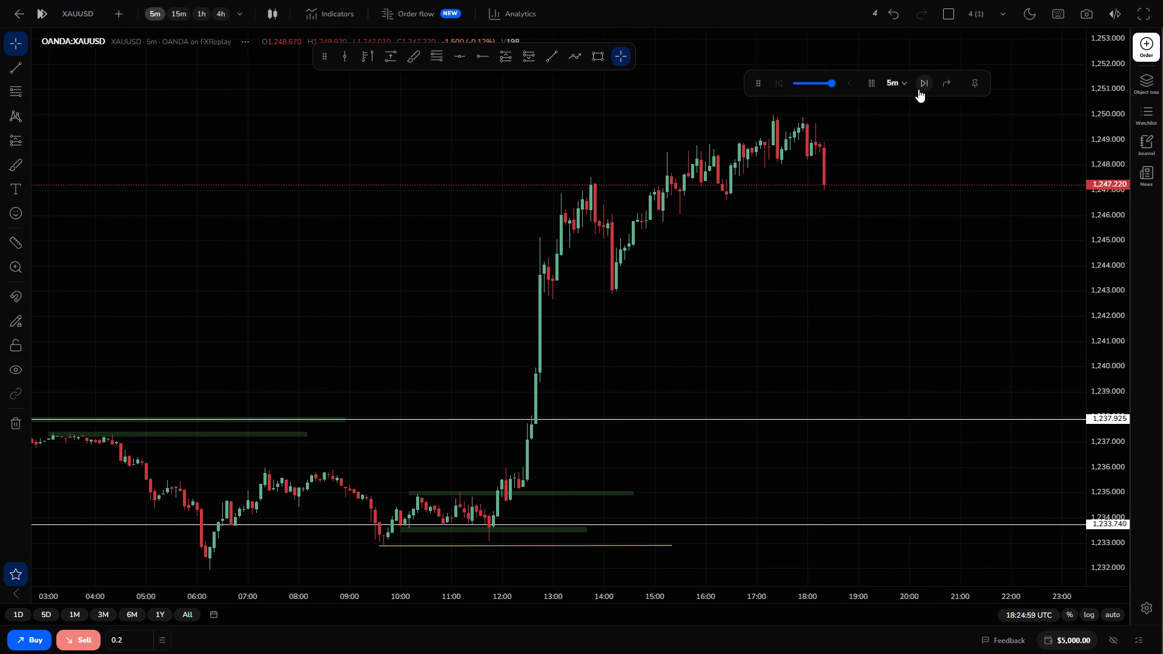
pyautogui.moveTo(878, 198); pyautogui.dragTo(858, 254)
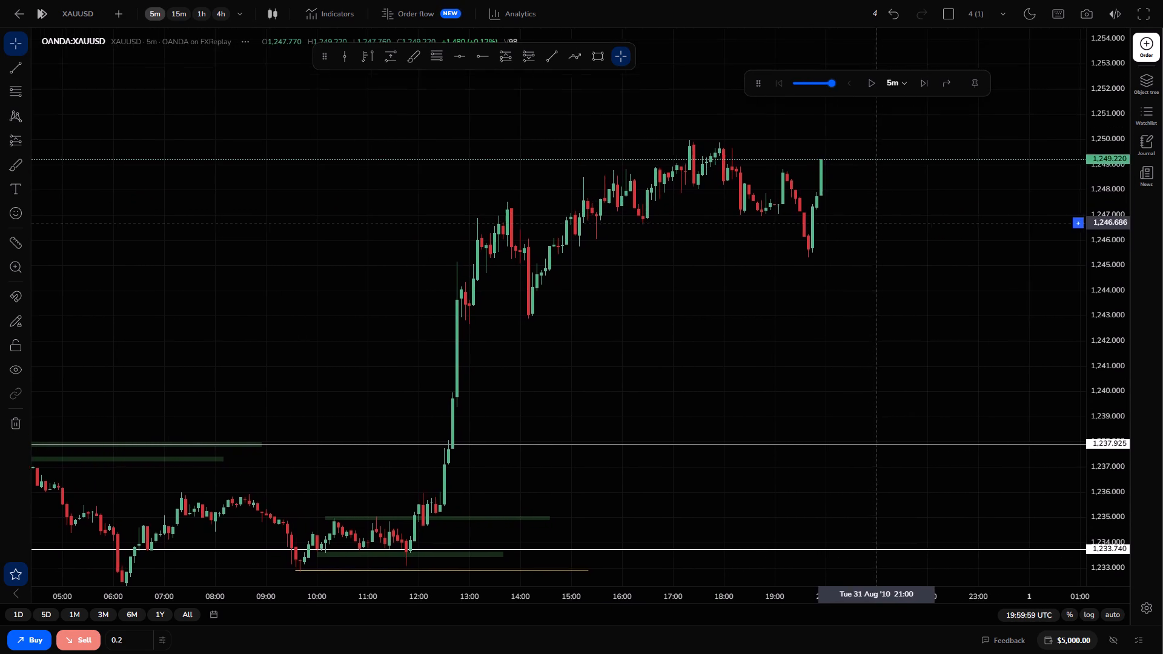
pyautogui.moveTo(858, 254); pyautogui.dragTo(853, 262)
# Play the replay on past midnight and pause it at 00:04:59 UTC on 1 September.
pyautogui.scroll(1, 852, 262)
pyautogui.scroll(-1, 849, 261)
pyautogui.scroll(1, 846, 261)
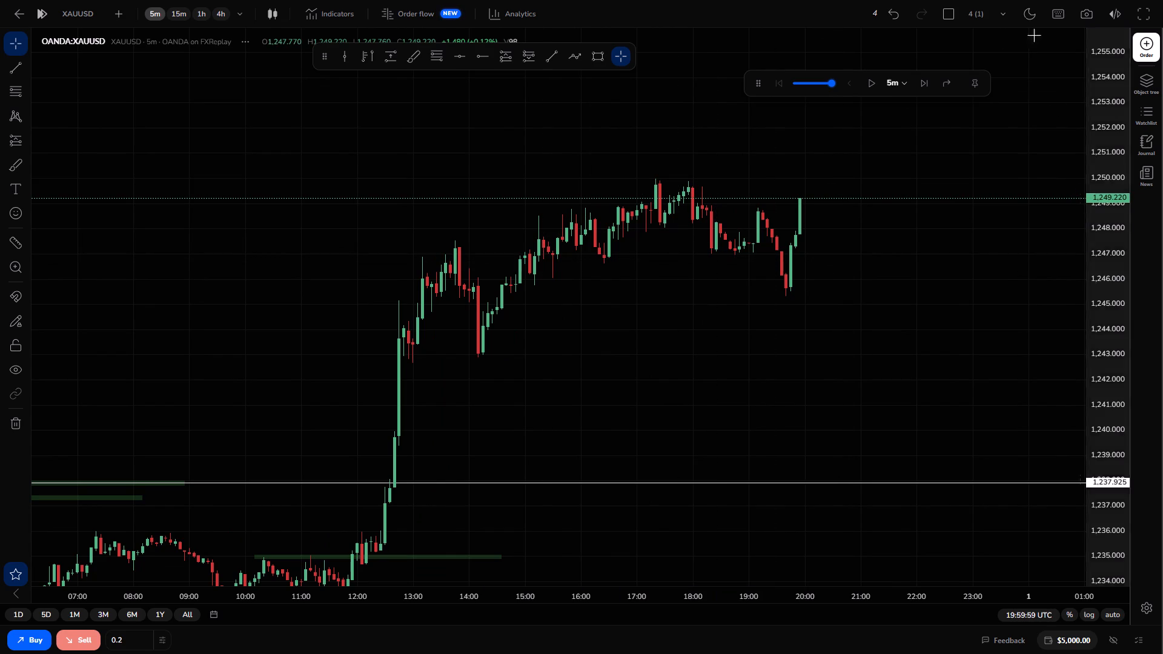
pyautogui.click(874, 84)
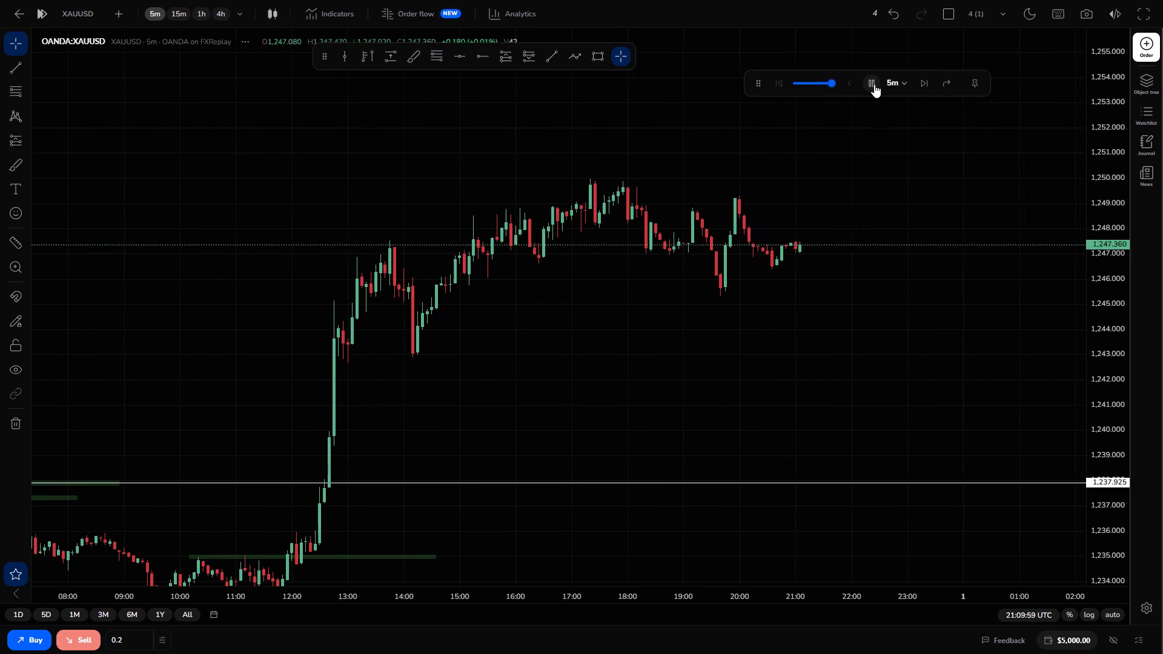
pyautogui.click(874, 84)
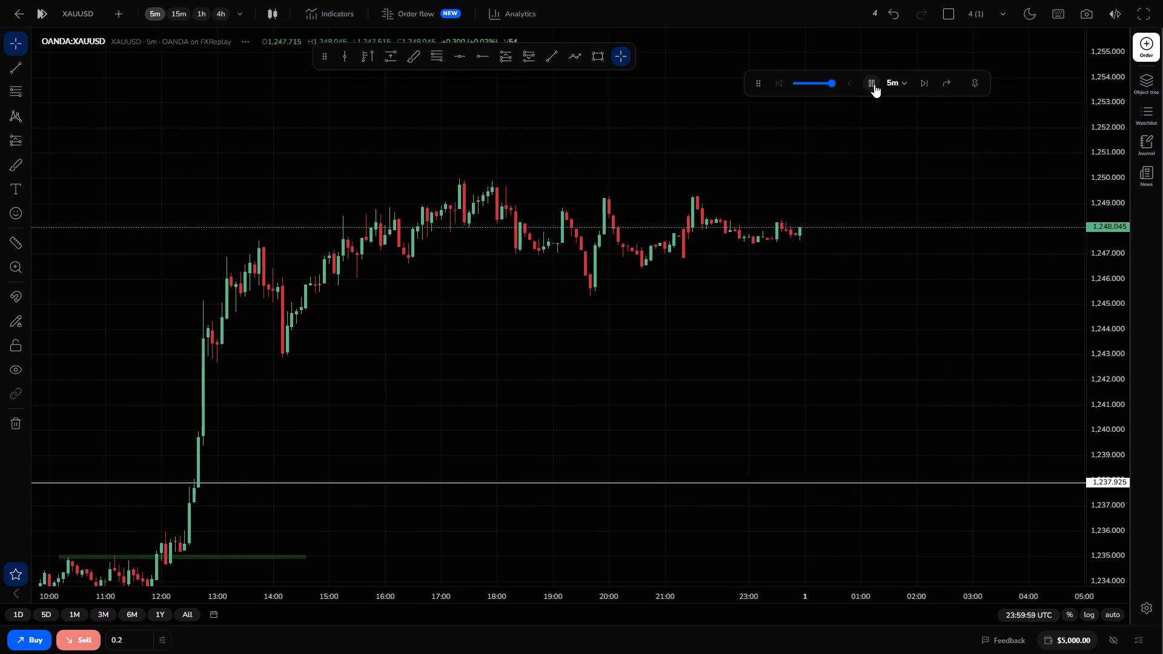
# Draw a rectangle zone at about 1,249.15–1,250.05 over the latest highs, from about 17:15 on 31 August to 02:30 on 1 September.
pyautogui.moveTo(740, 214); pyautogui.dragTo(723, 251)
pyautogui.click(596, 46)
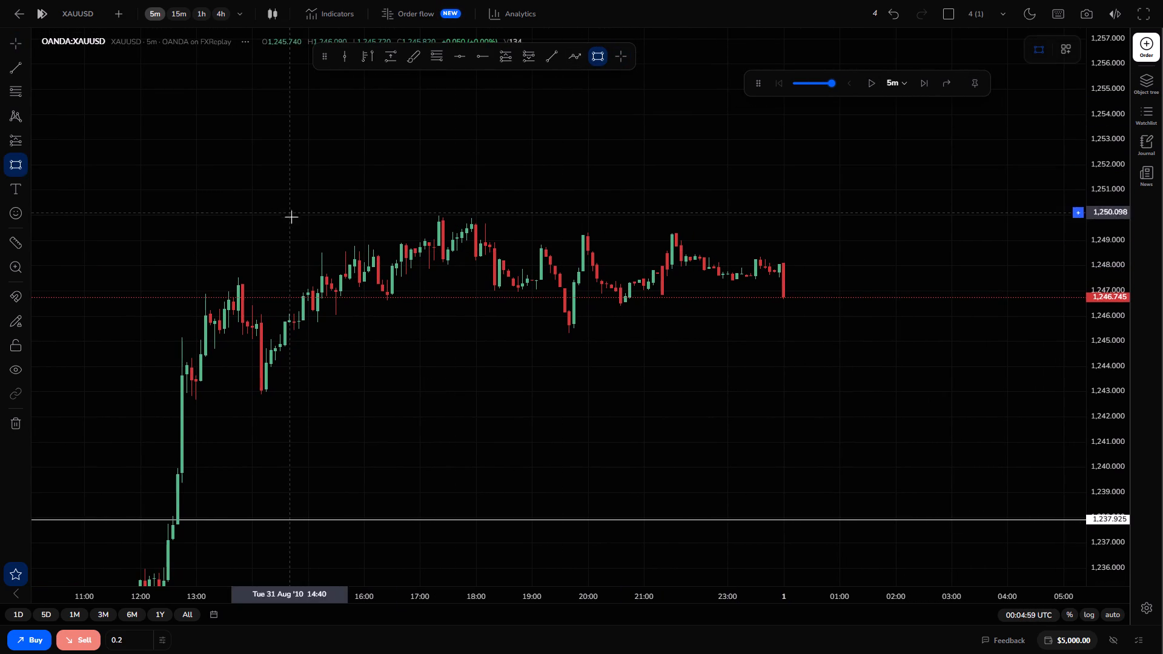
pyautogui.click(436, 213)
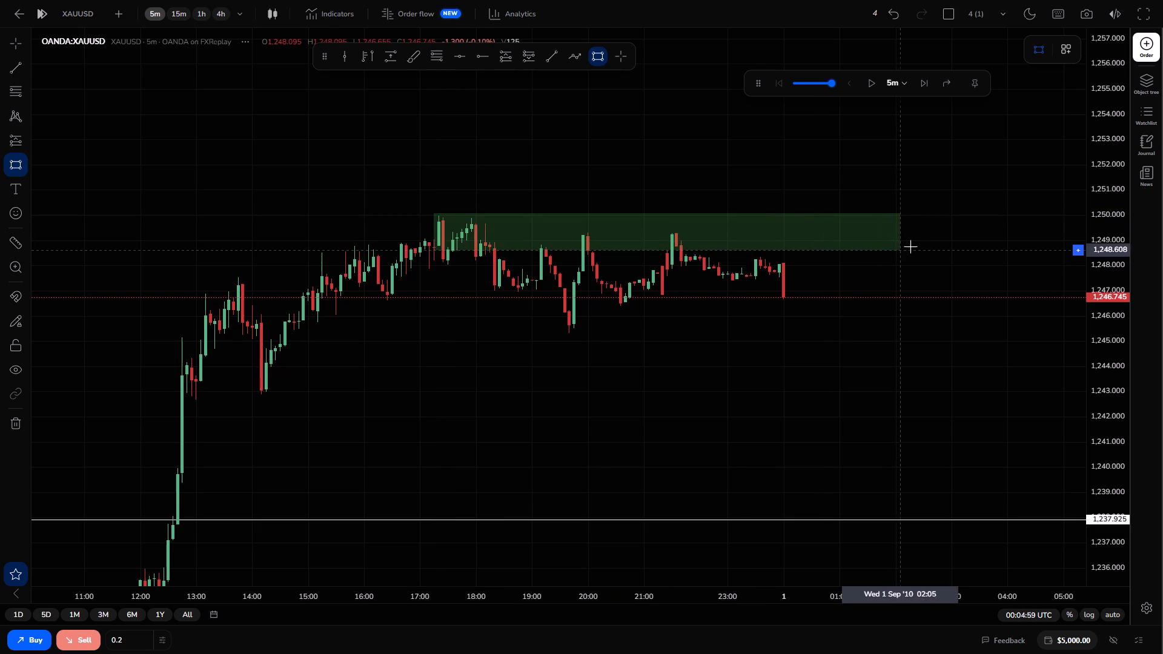
pyautogui.click(926, 236)
pyautogui.click(872, 365)
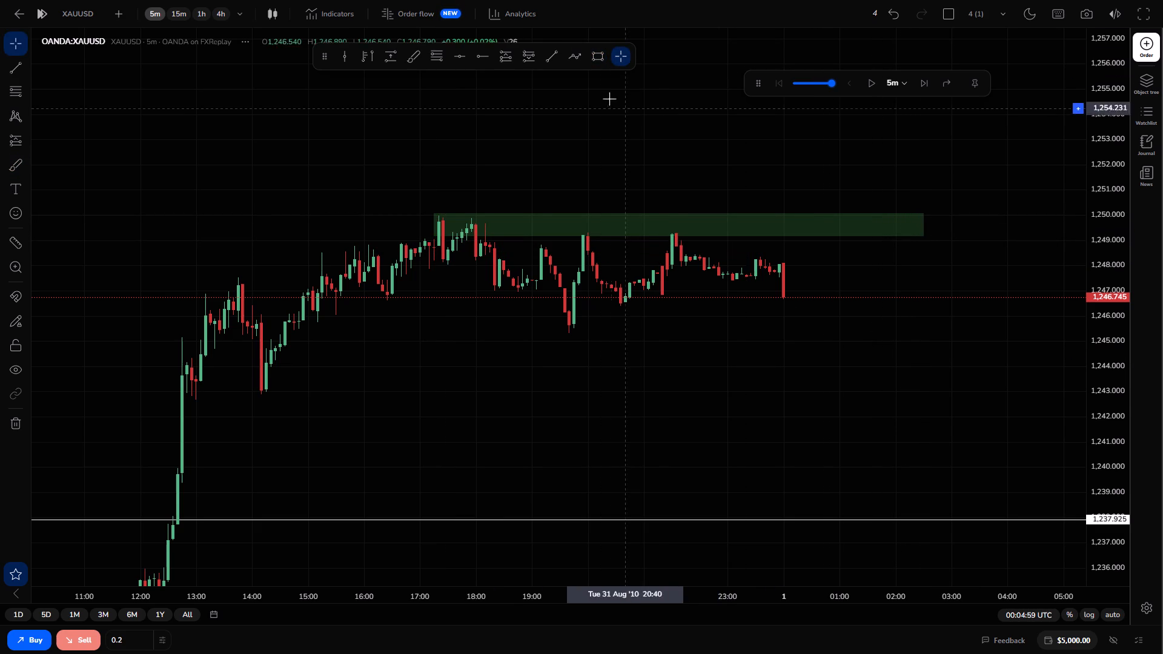
# Draw a rectangle zone at about 1,245.4–1,246.0 under the recent lows, from about 15:00 on 31 August to 02:25 on 1 September.
pyautogui.click(593, 63)
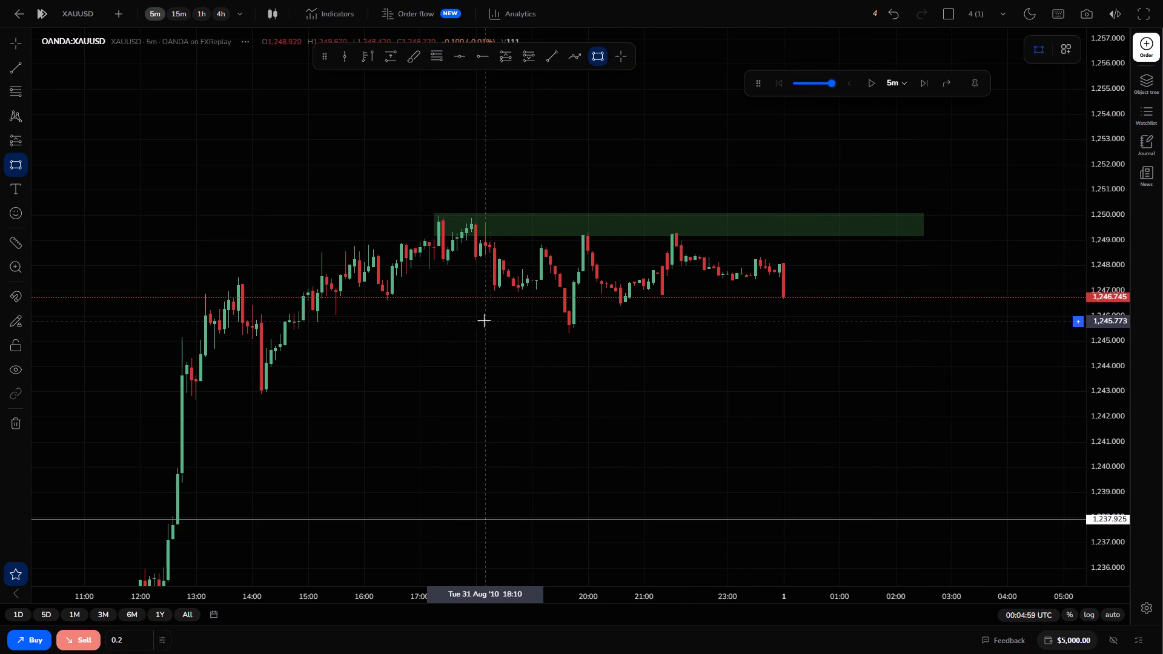
pyautogui.click(310, 315)
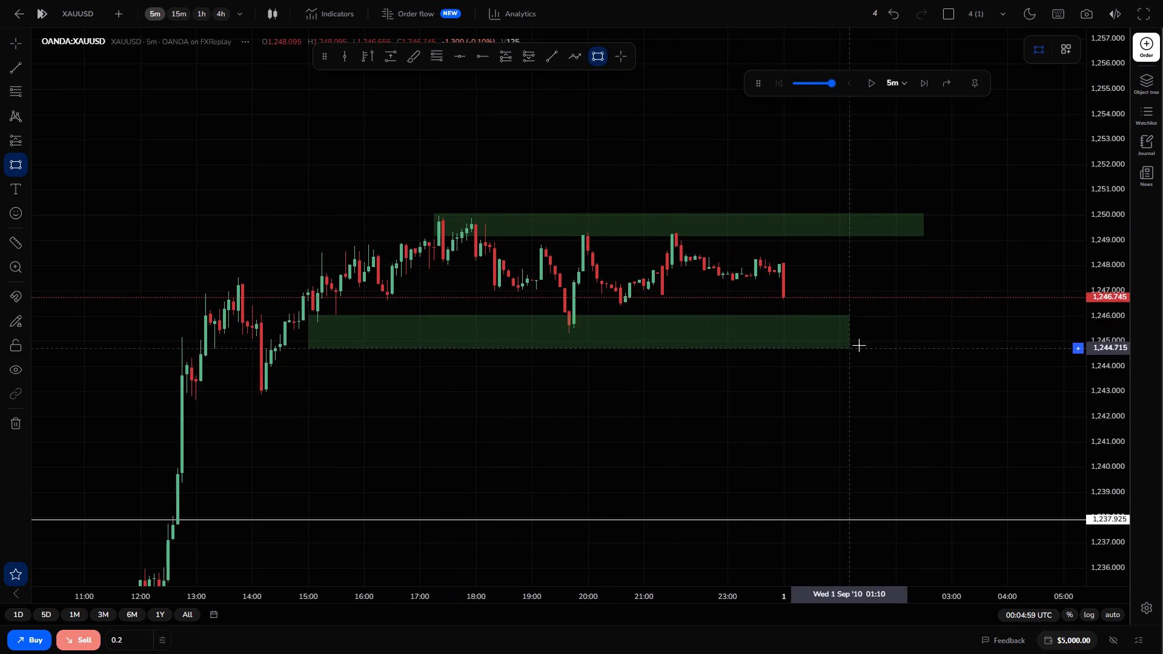
pyautogui.click(920, 331)
pyautogui.click(853, 393)
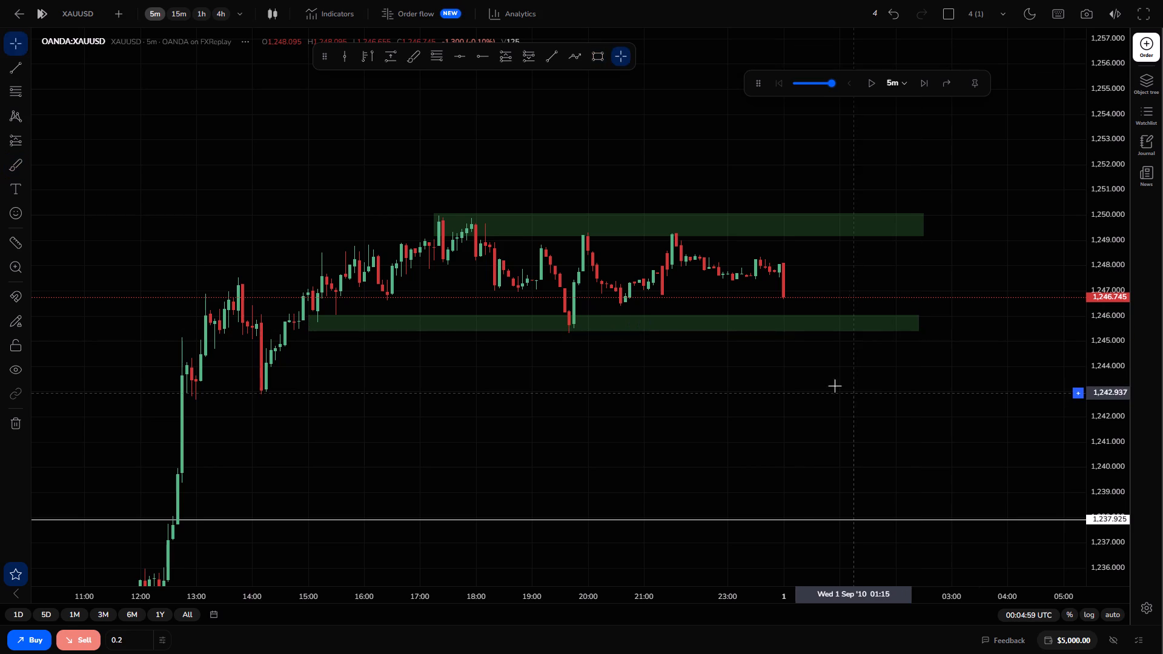
# Move the lower rectangle zone up to about 1,246.05–1,246.70.
pyautogui.click(814, 335)
pyautogui.moveTo(819, 331); pyautogui.dragTo(825, 323)
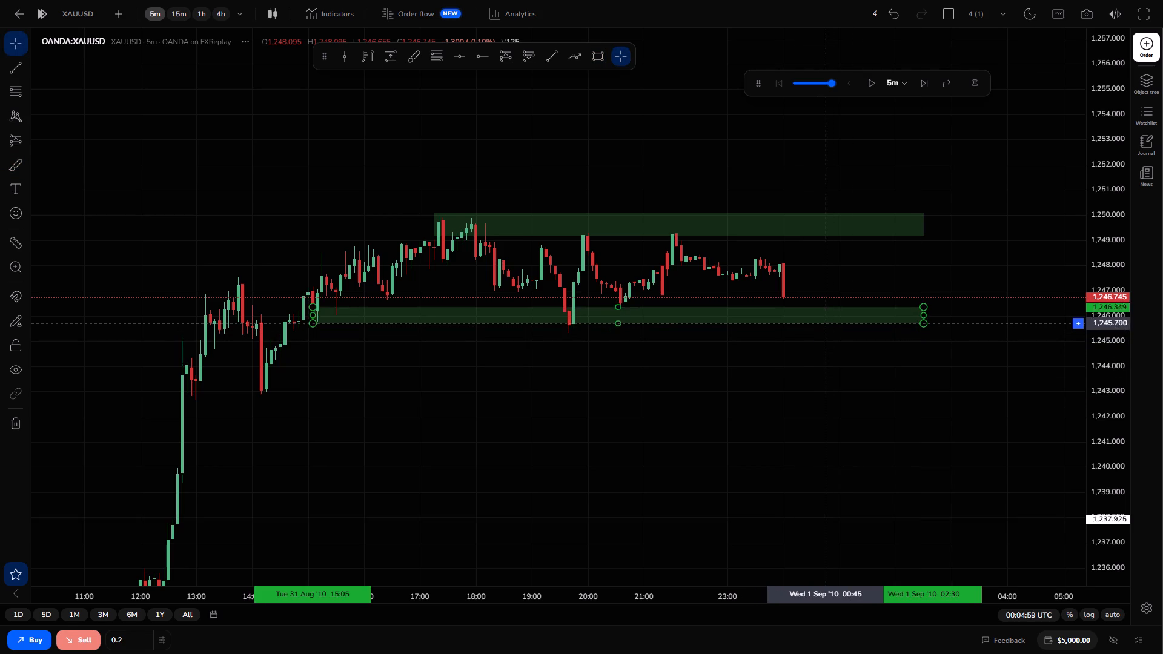
pyautogui.moveTo(825, 323); pyautogui.dragTo(829, 314)
pyautogui.click(803, 345)
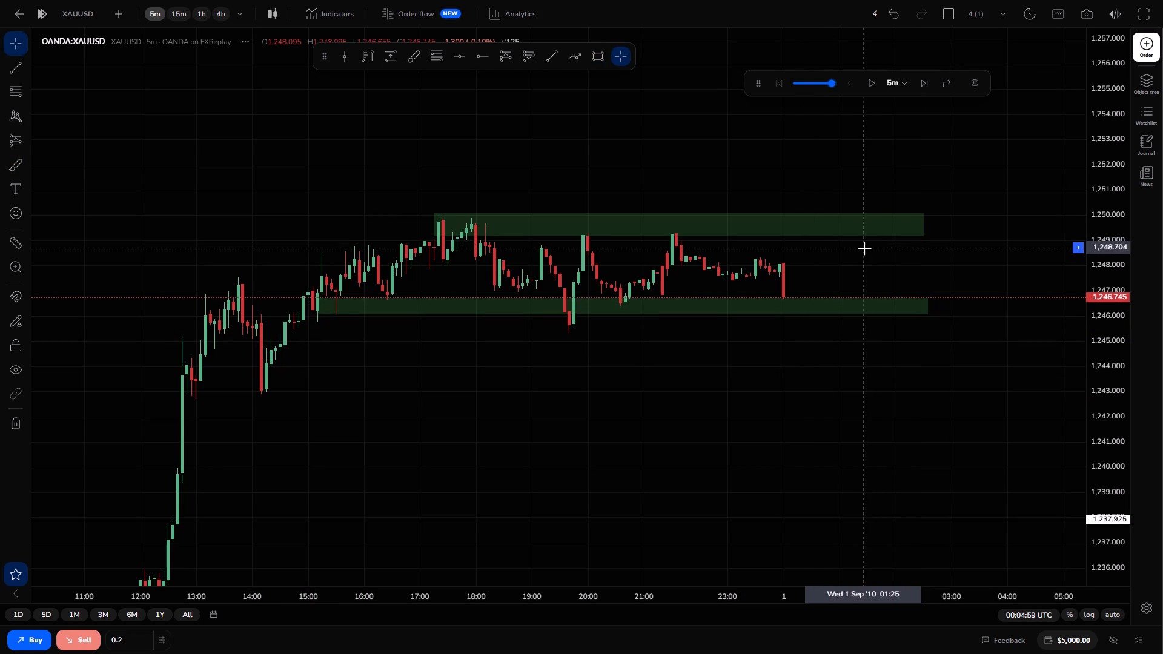
# Narrow the upper rectangle zone by raising its bottom edge to about 1,249.5.
pyautogui.moveTo(921, 234); pyautogui.dragTo(923, 226)
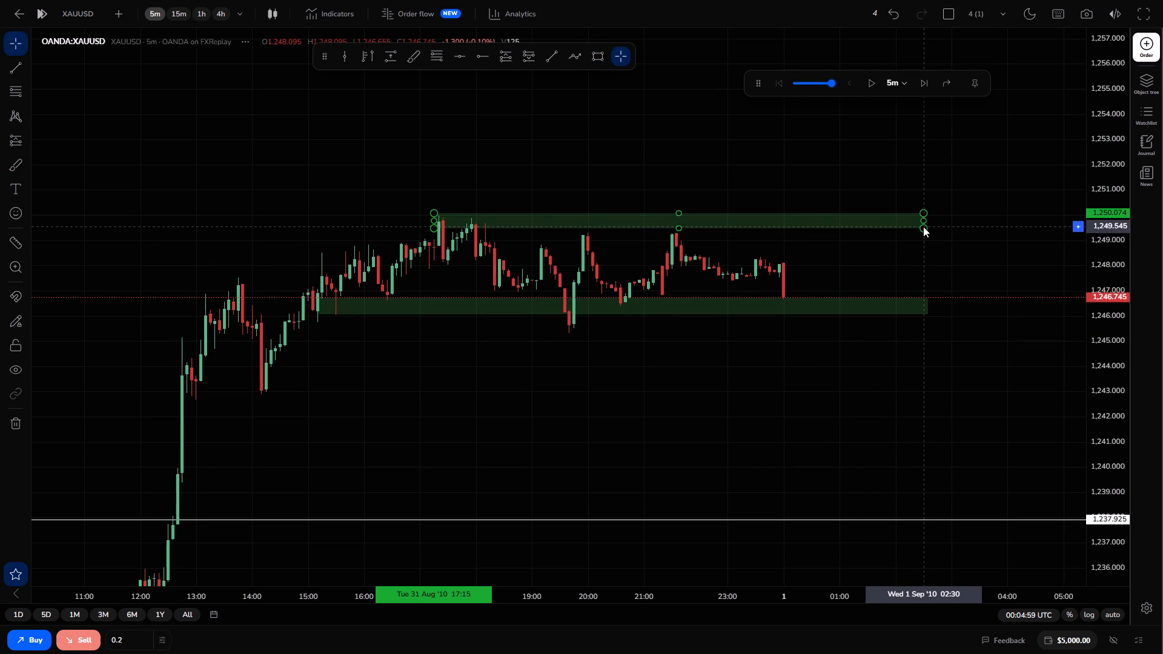
pyautogui.moveTo(923, 226); pyautogui.dragTo(924, 227)
pyautogui.click(941, 303)
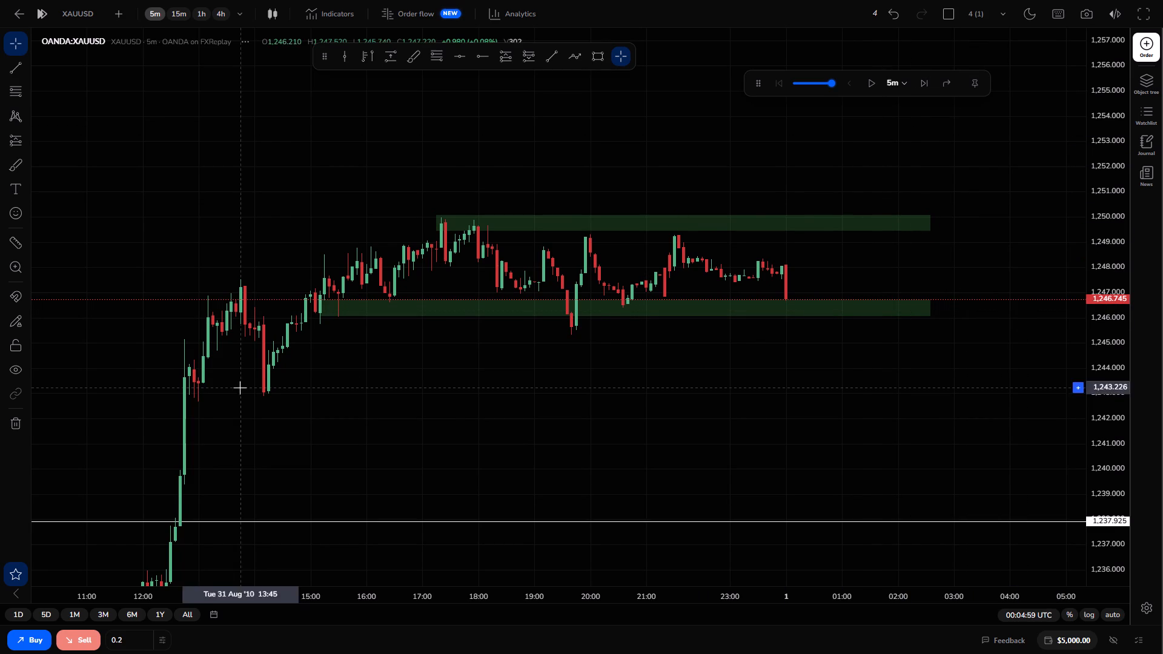
# Advance the replay candle by candle past 01:44:59, and play it on until pausing at 03:29:59 UTC on 1 September.
pyautogui.scroll(-4, 483, 369)
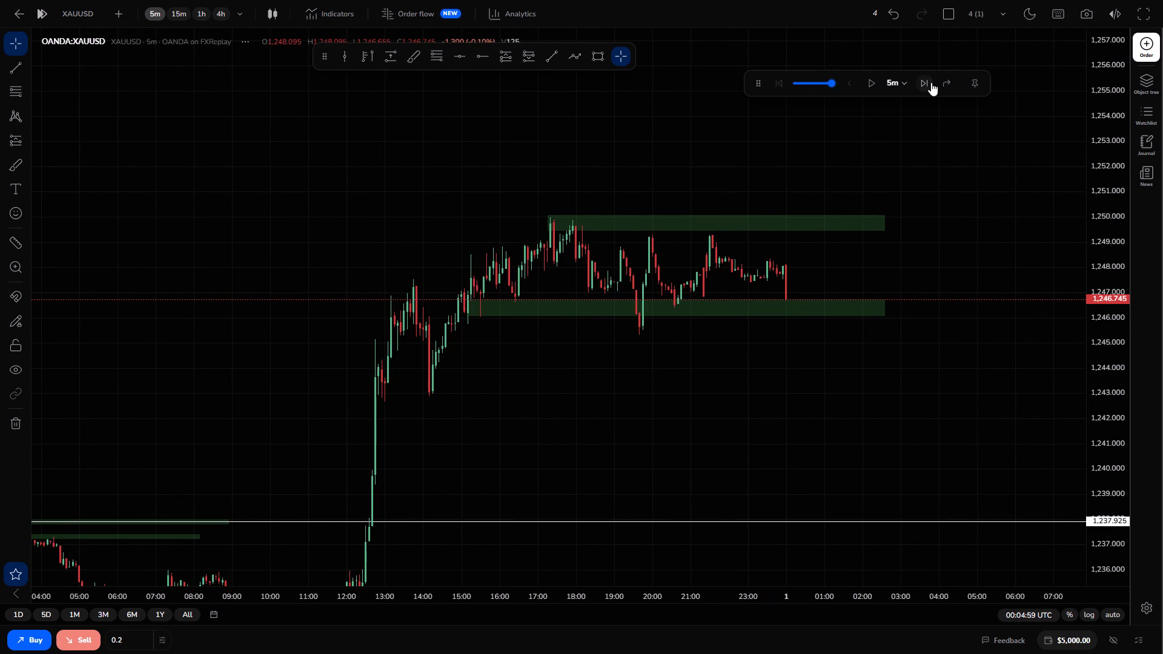
pyautogui.tripleClick(932, 84)
pyautogui.click(927, 86)
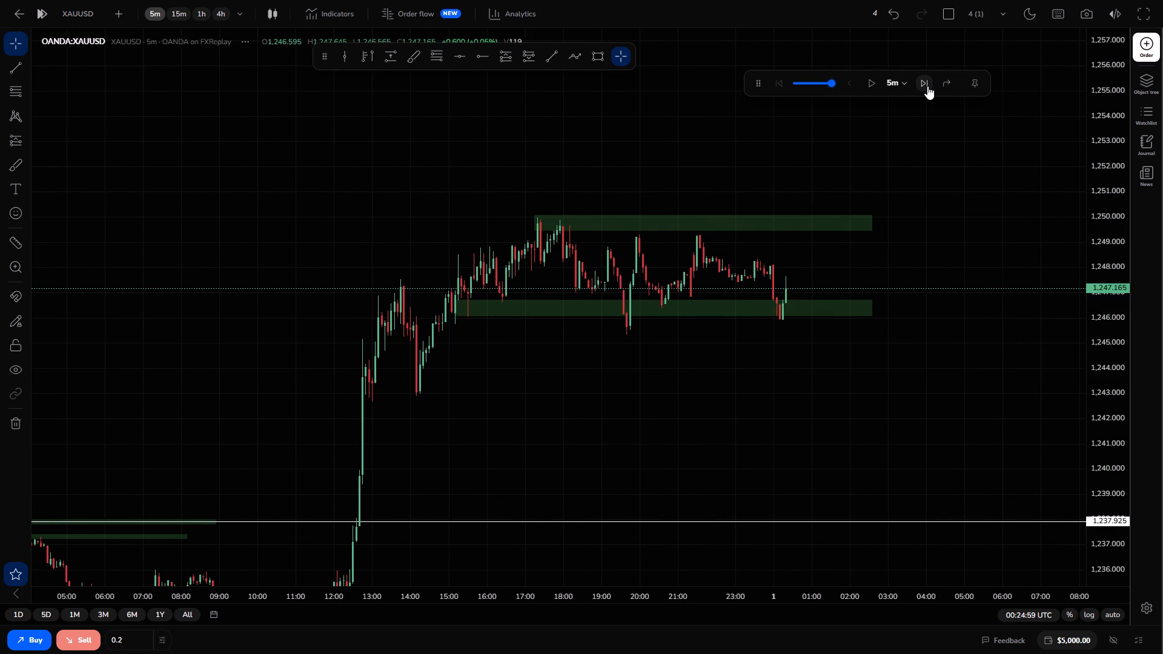
pyautogui.tripleClick(927, 86)
pyautogui.doubleClick(927, 86)
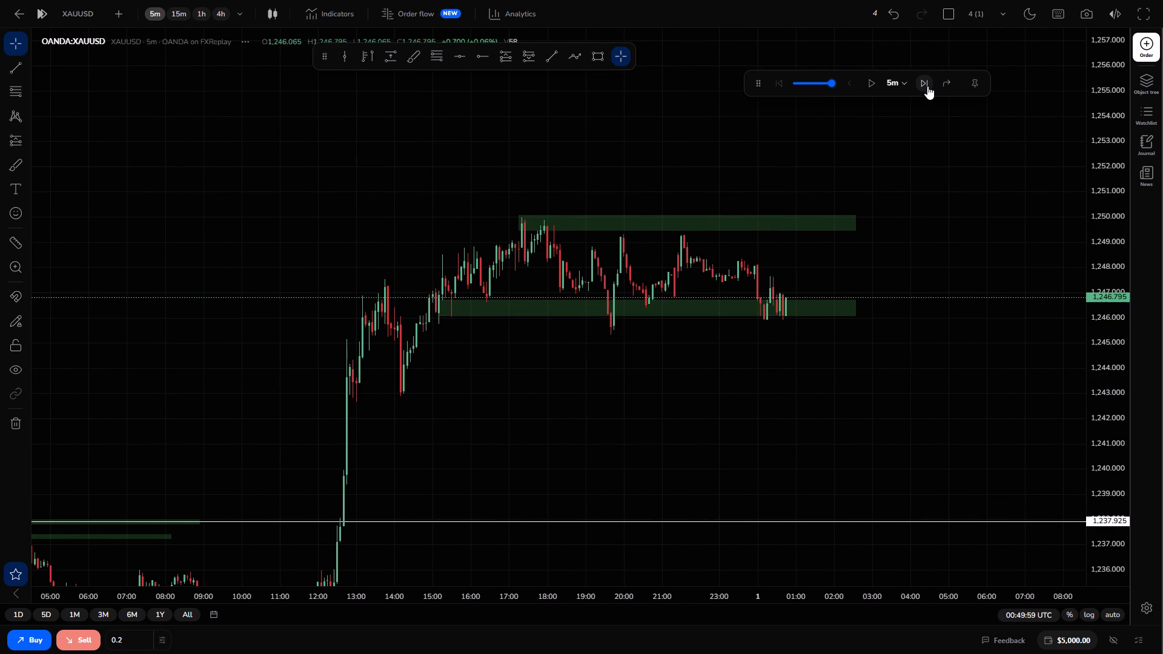
pyautogui.doubleClick(927, 86)
pyautogui.click(925, 87)
pyautogui.click(925, 87)
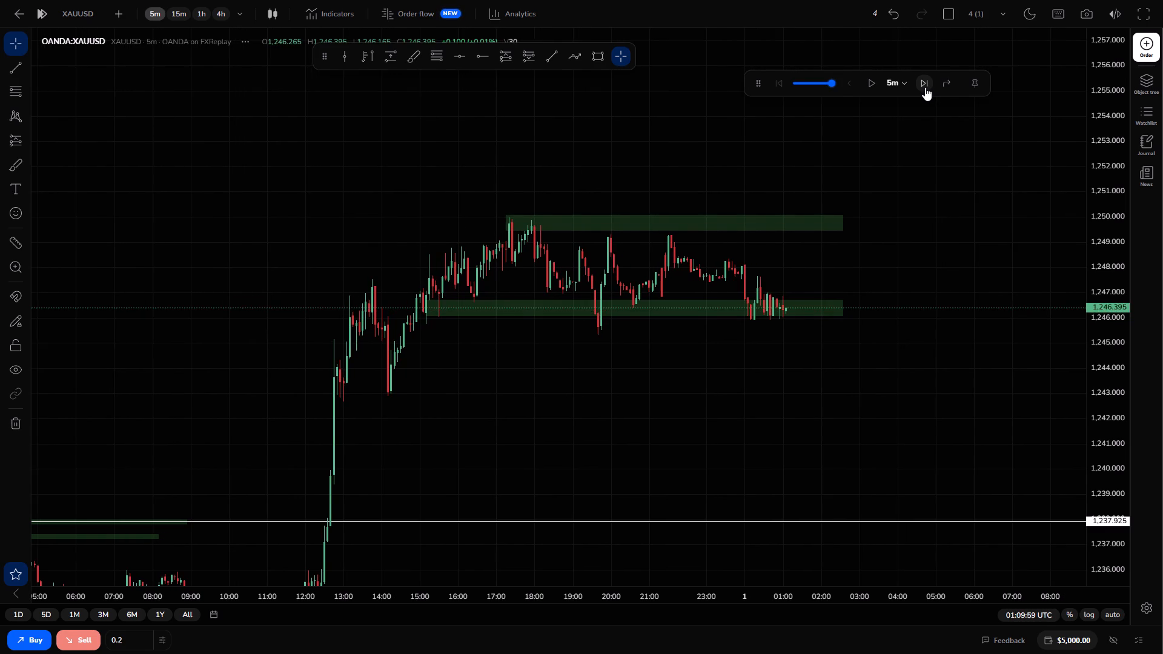
pyautogui.tripleClick(925, 87)
pyautogui.tripleClick(924, 87)
pyautogui.doubleClick(923, 87)
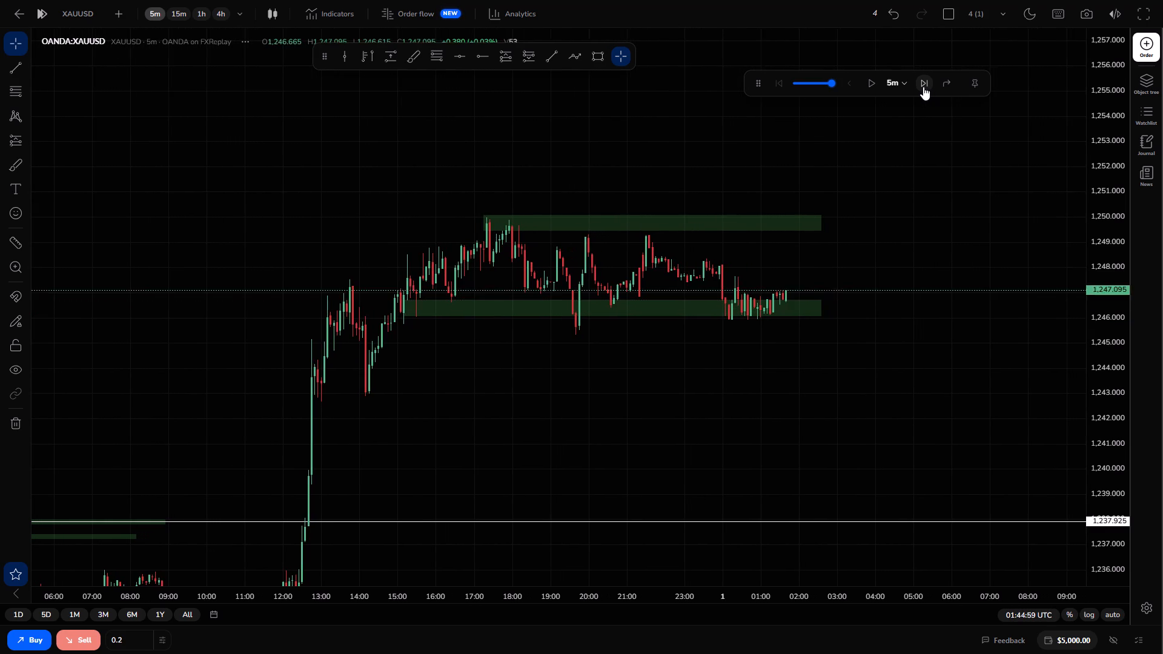
pyautogui.doubleClick(923, 87)
pyautogui.click(875, 85)
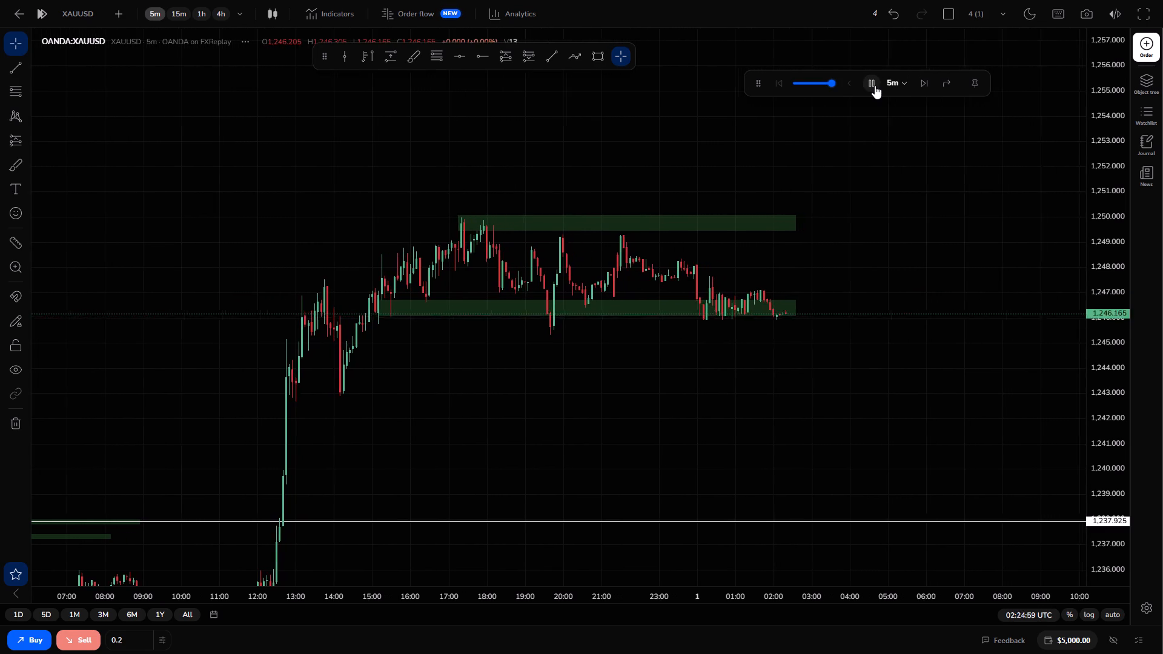
pyautogui.click(875, 85)
# Continue the replay from the lower zone through the upper zone and pause it at 06:49:59 UTC on 1 September.
pyautogui.moveTo(885, 268); pyautogui.dragTo(884, 309)
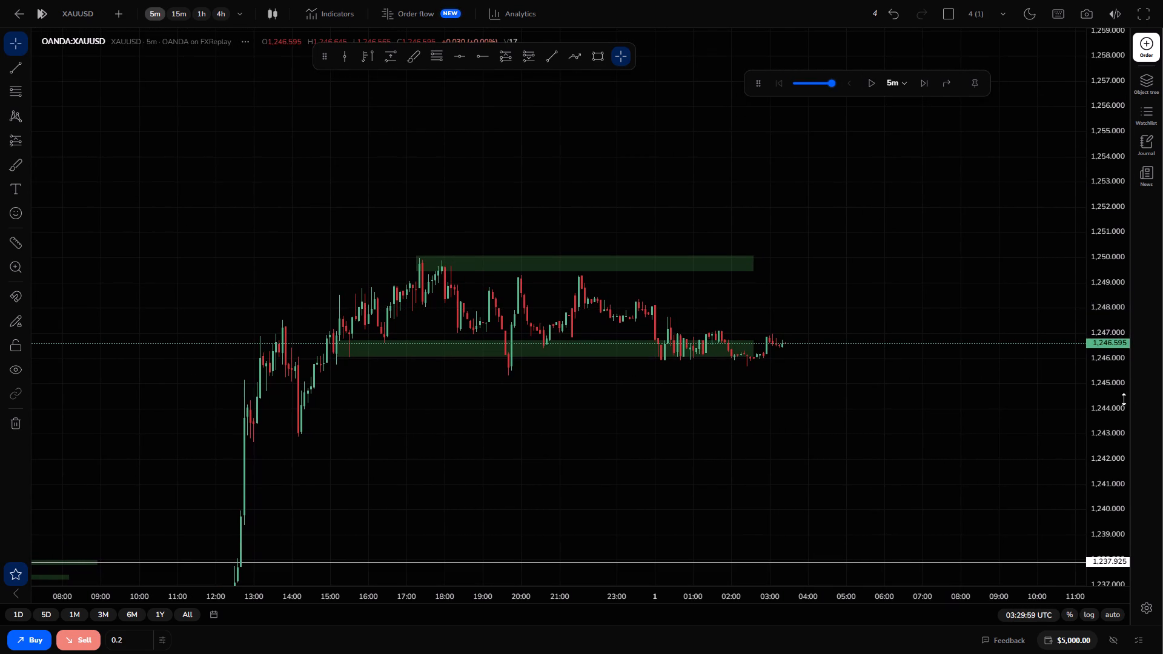
pyautogui.moveTo(1098, 408); pyautogui.dragTo(1111, 263)
pyautogui.moveTo(887, 421); pyautogui.dragTo(852, 281)
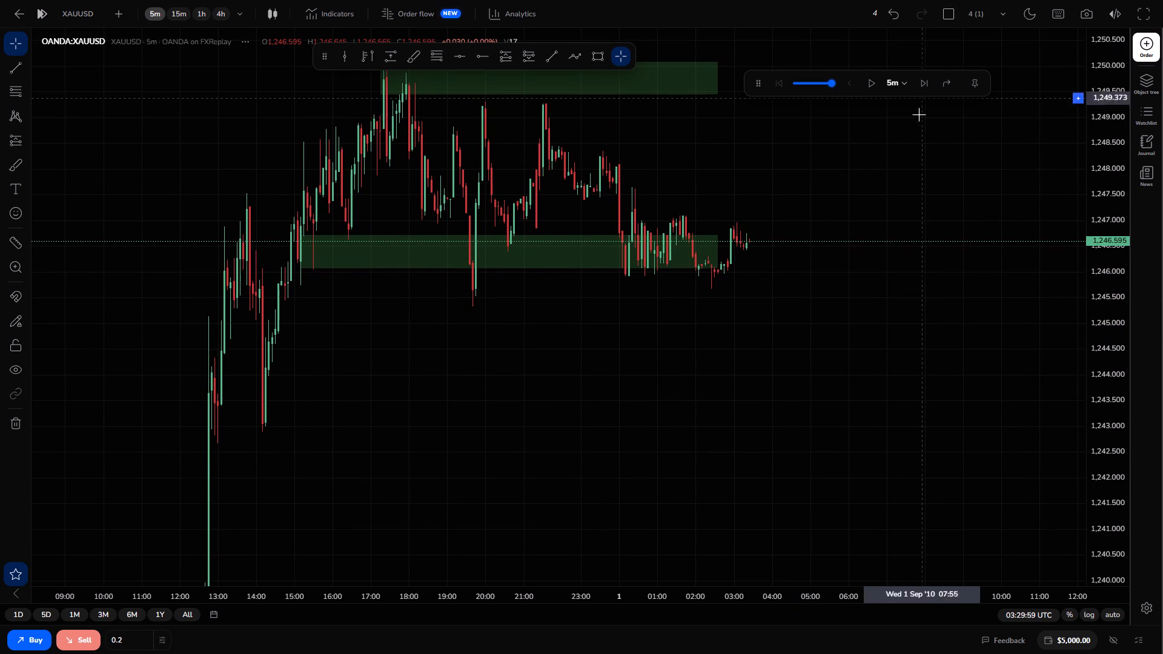
pyautogui.tripleClick(926, 88)
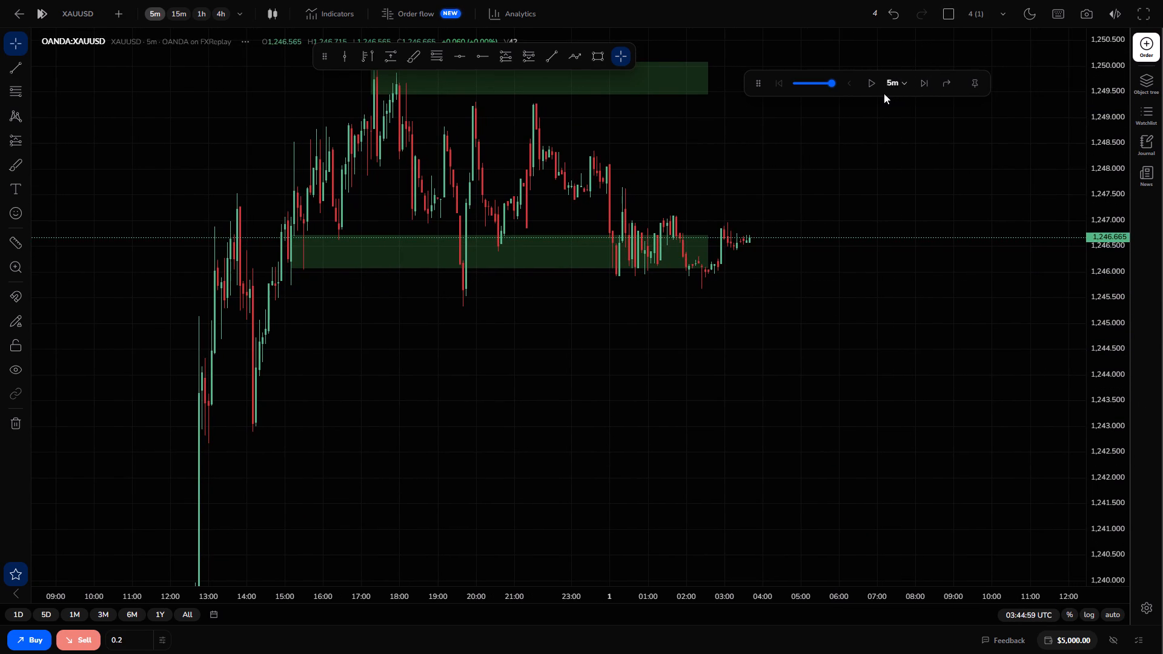
pyautogui.click(869, 88)
pyautogui.click(862, 84)
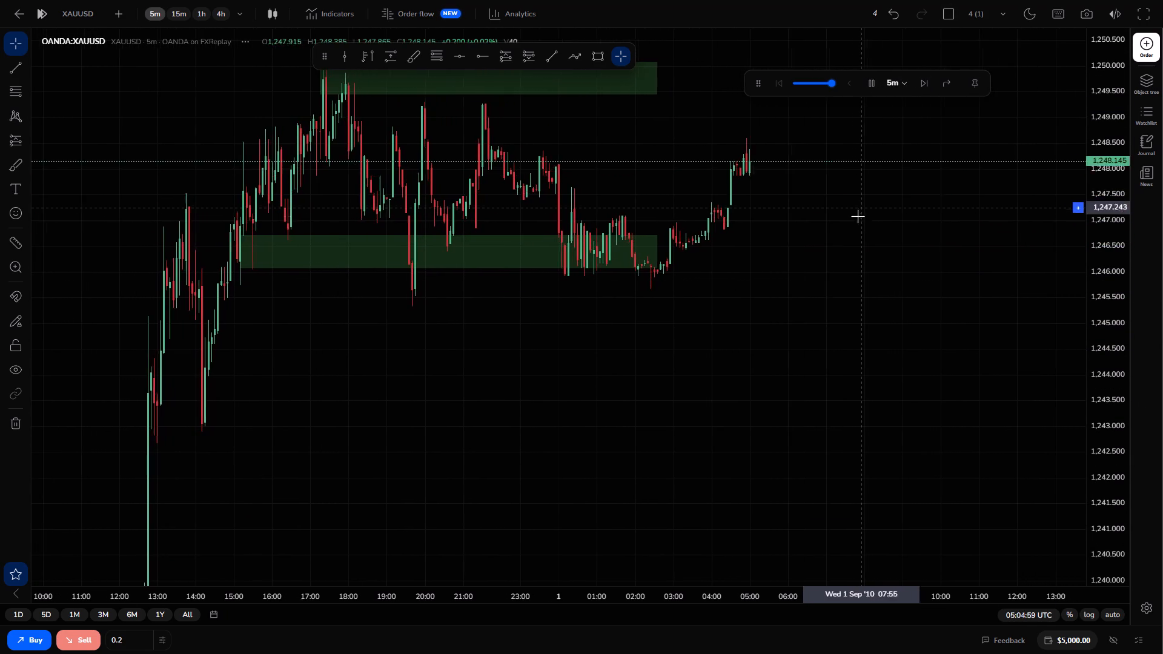
pyautogui.moveTo(856, 219); pyautogui.dragTo(853, 235)
pyautogui.click(873, 95)
pyautogui.click(872, 77)
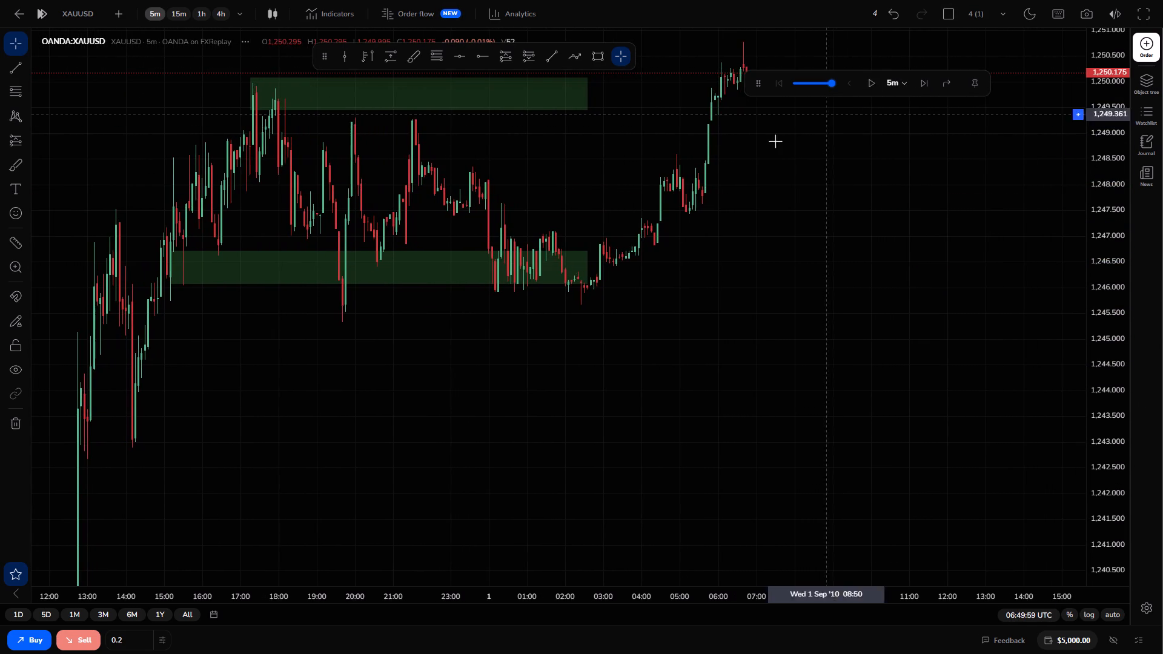
# Advance the replay by one 5-minute candle to 06:54:59 UTC.
pyautogui.moveTo(747, 167); pyautogui.dragTo(800, 236)
pyautogui.scroll(-1, 803, 234)
pyautogui.scroll(2, 803, 234)
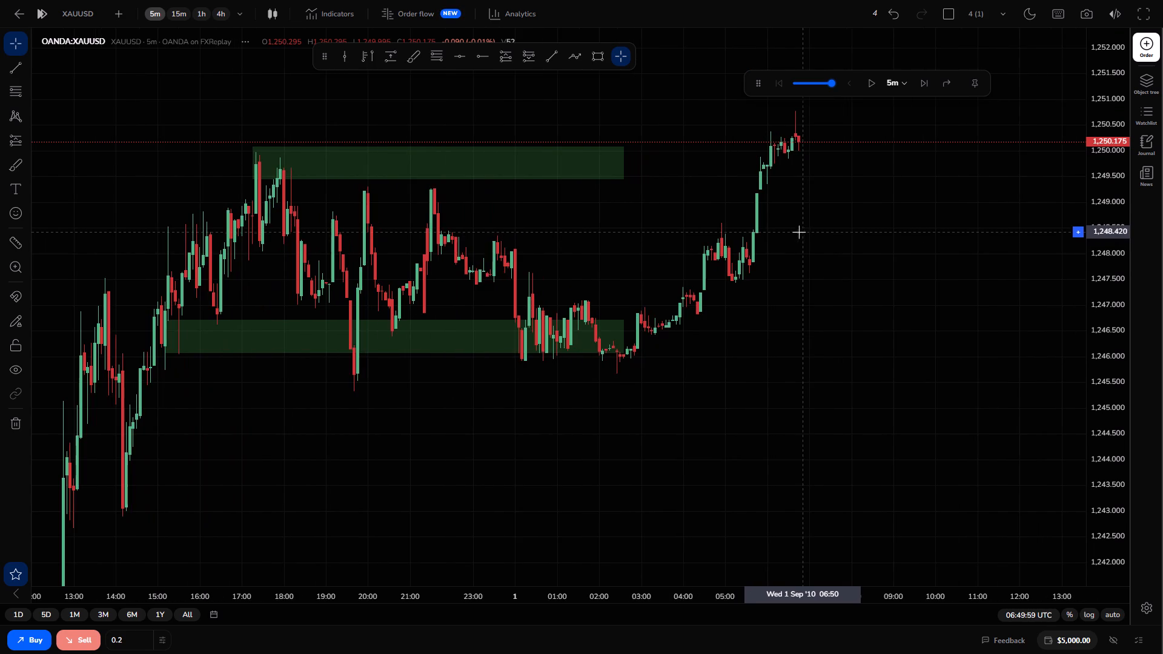
pyautogui.moveTo(795, 230); pyautogui.dragTo(817, 267)
pyautogui.click(926, 85)
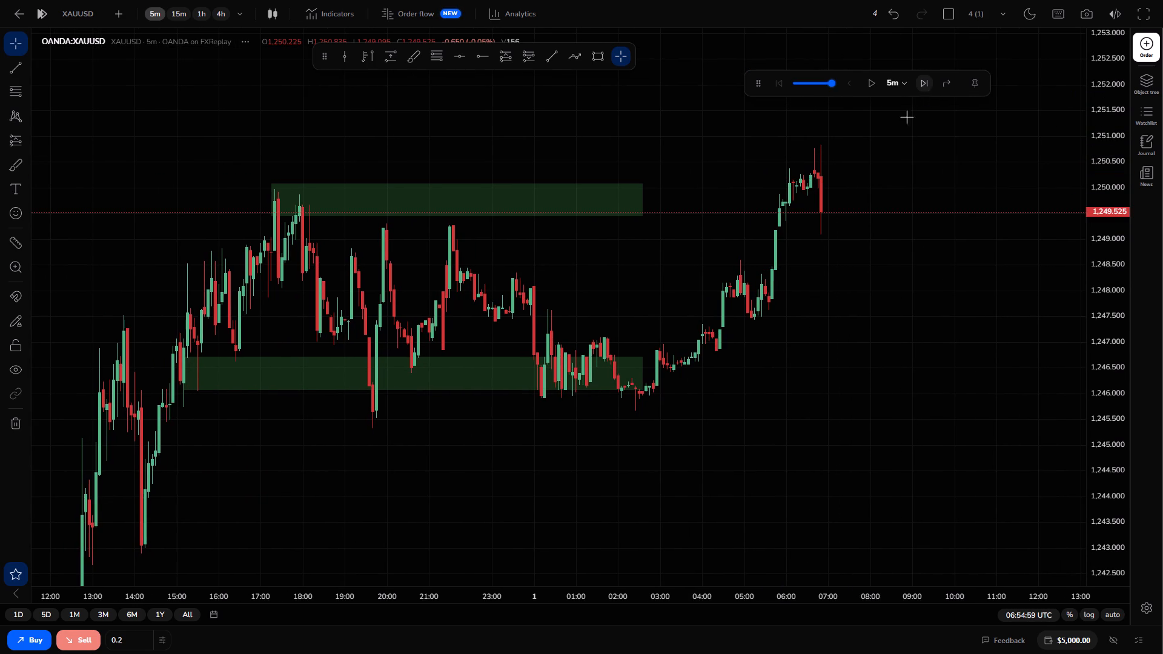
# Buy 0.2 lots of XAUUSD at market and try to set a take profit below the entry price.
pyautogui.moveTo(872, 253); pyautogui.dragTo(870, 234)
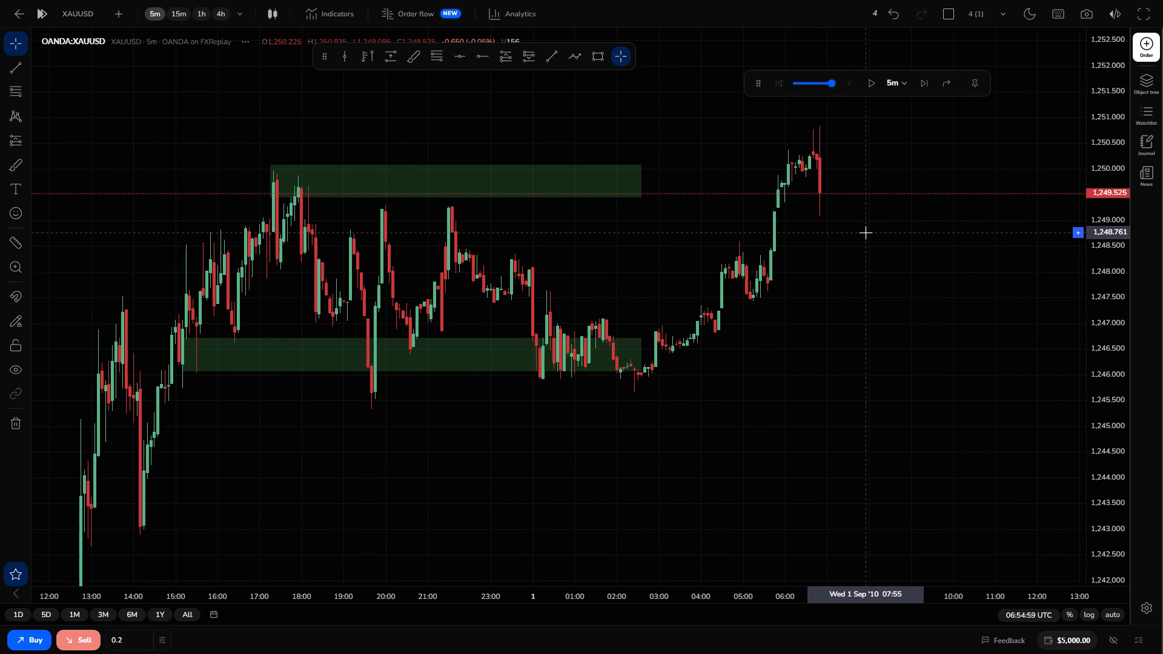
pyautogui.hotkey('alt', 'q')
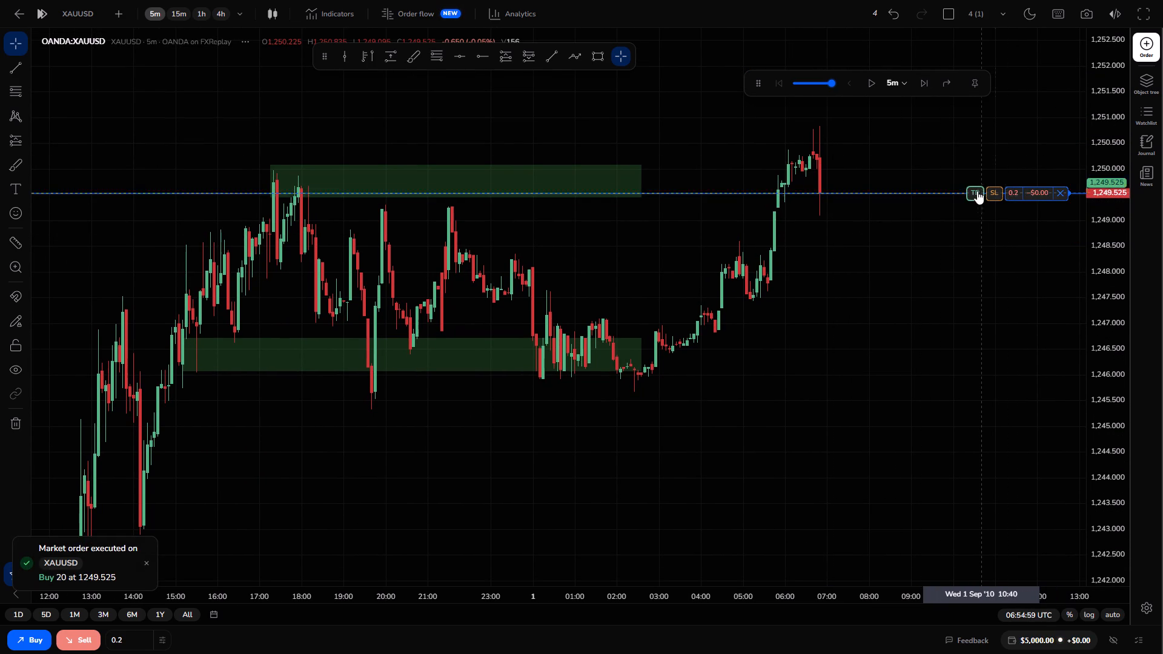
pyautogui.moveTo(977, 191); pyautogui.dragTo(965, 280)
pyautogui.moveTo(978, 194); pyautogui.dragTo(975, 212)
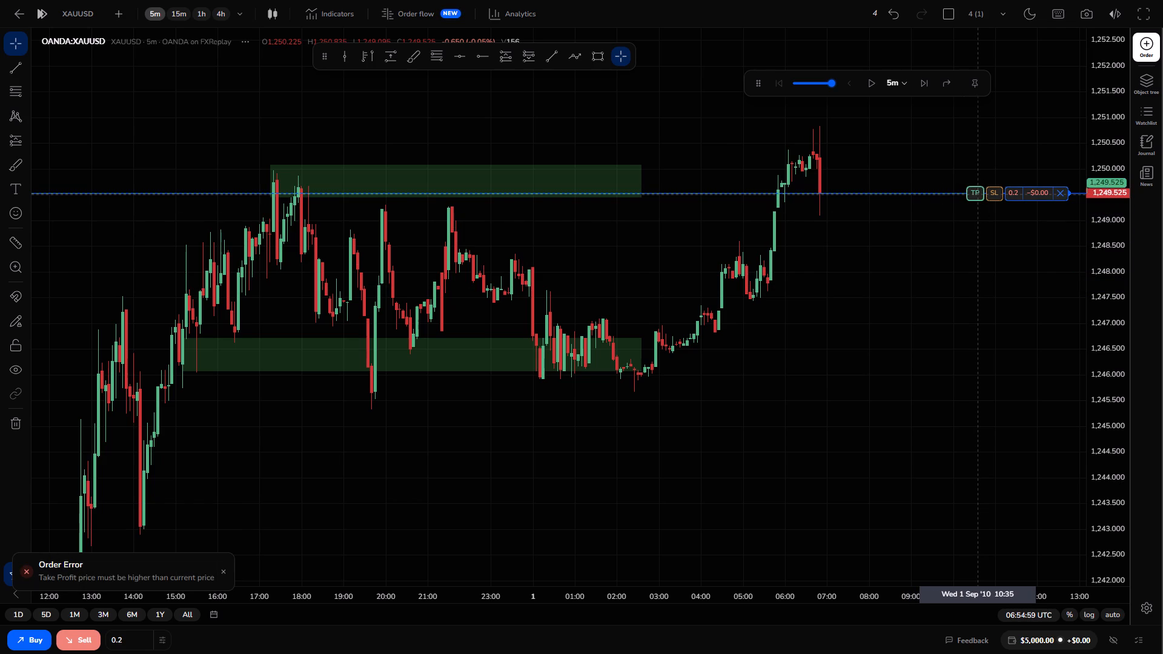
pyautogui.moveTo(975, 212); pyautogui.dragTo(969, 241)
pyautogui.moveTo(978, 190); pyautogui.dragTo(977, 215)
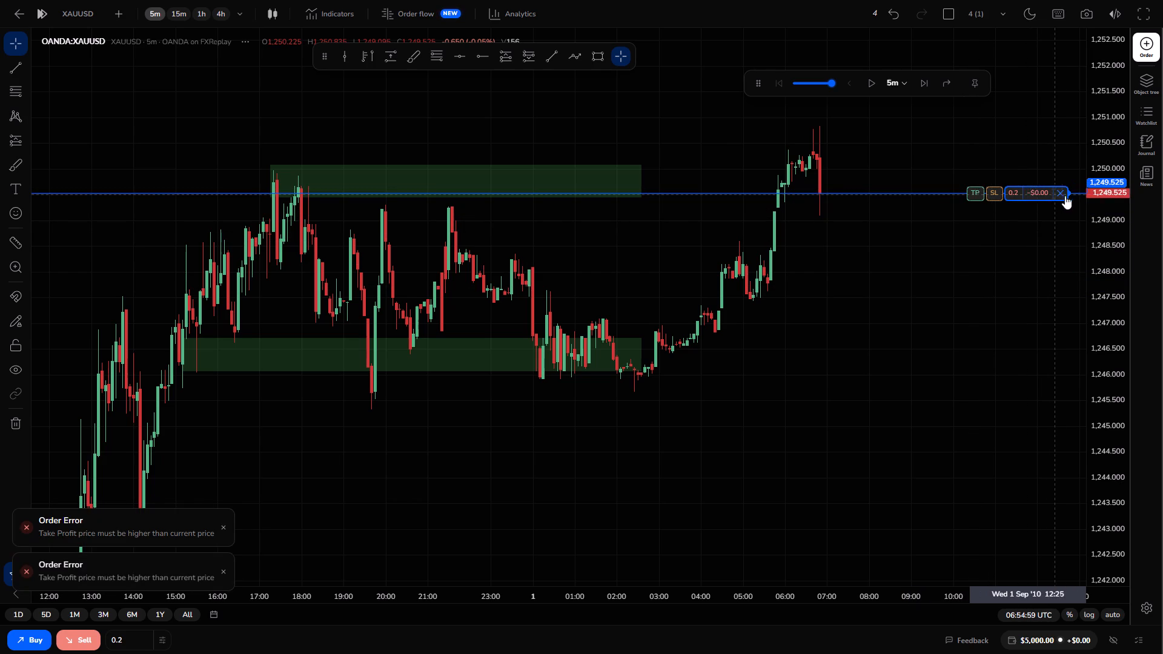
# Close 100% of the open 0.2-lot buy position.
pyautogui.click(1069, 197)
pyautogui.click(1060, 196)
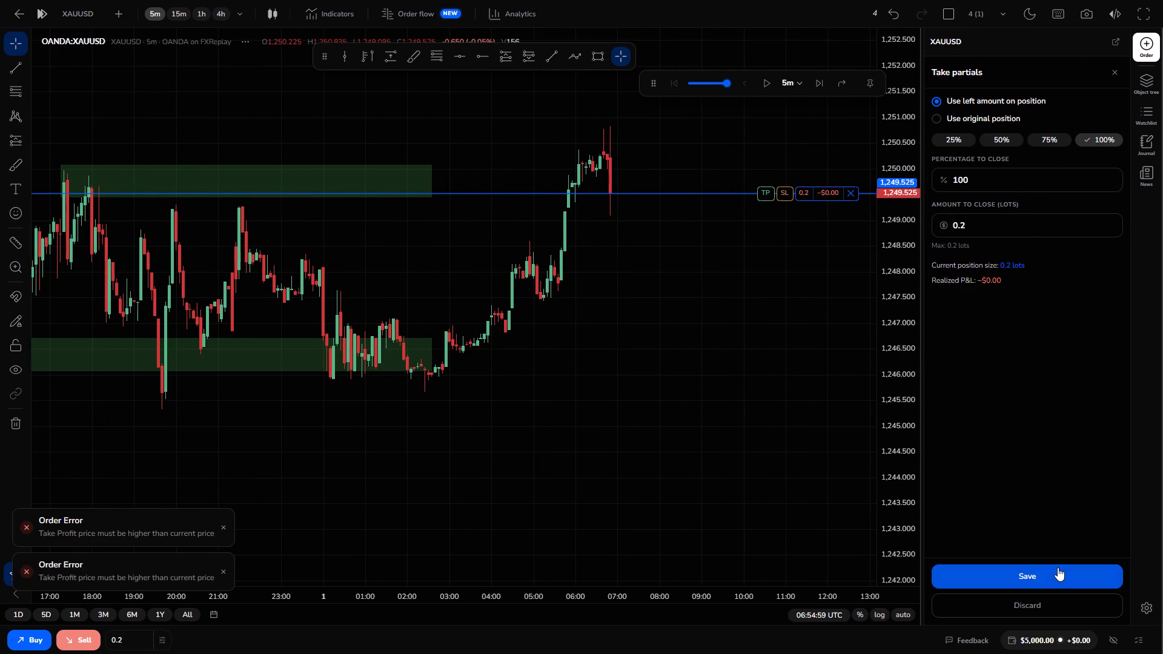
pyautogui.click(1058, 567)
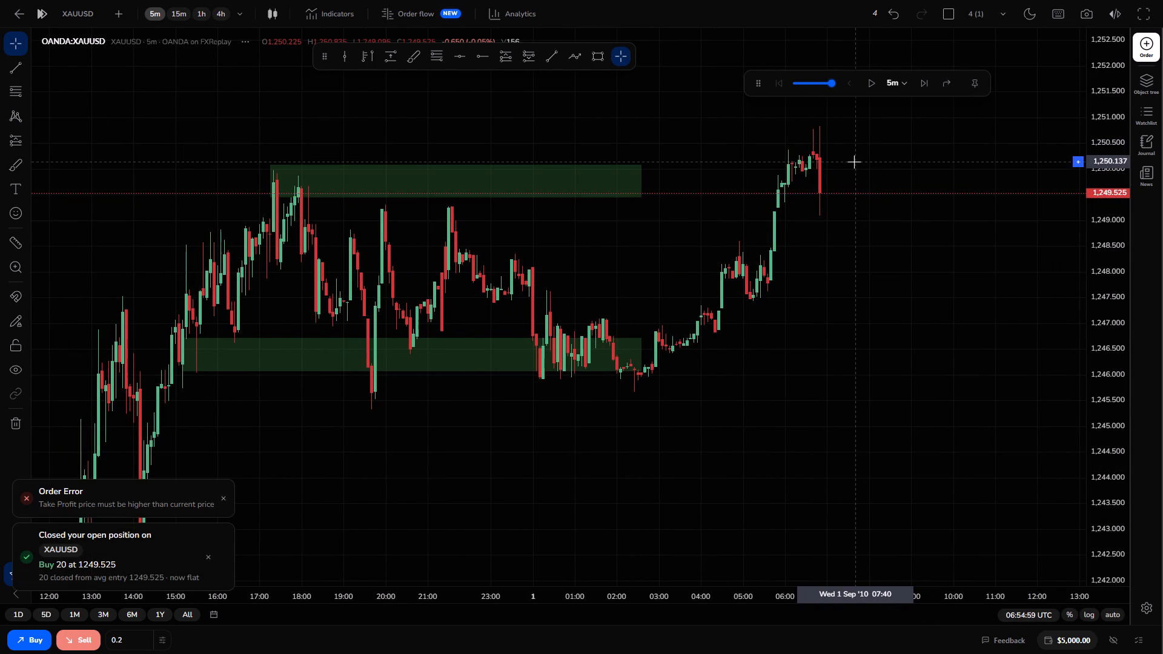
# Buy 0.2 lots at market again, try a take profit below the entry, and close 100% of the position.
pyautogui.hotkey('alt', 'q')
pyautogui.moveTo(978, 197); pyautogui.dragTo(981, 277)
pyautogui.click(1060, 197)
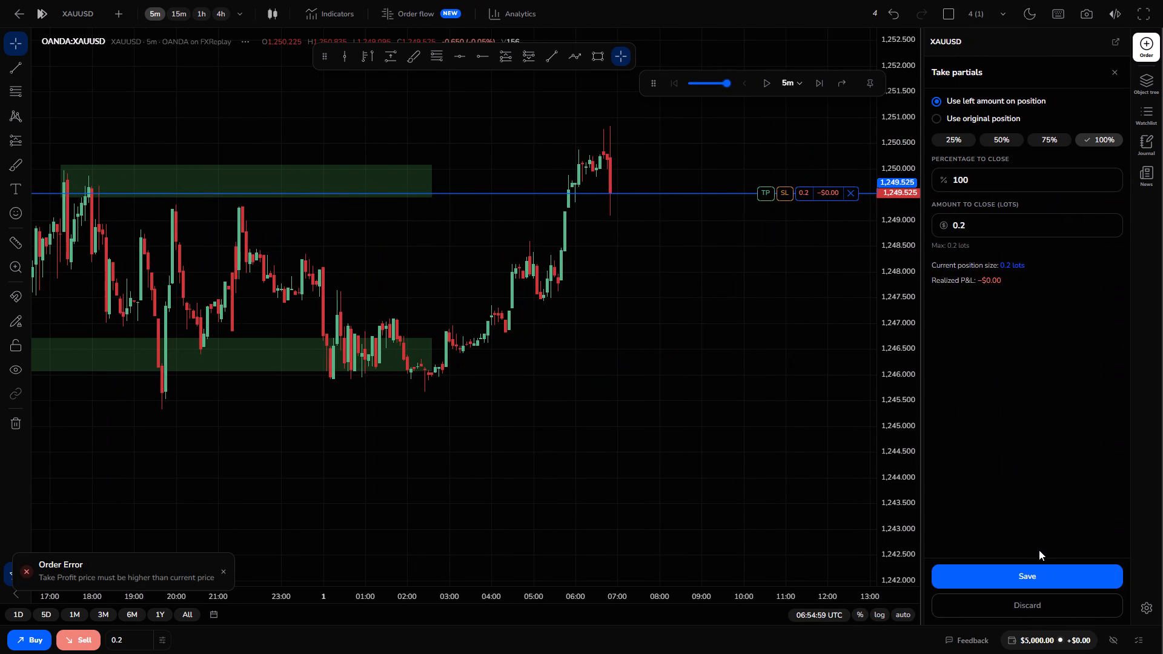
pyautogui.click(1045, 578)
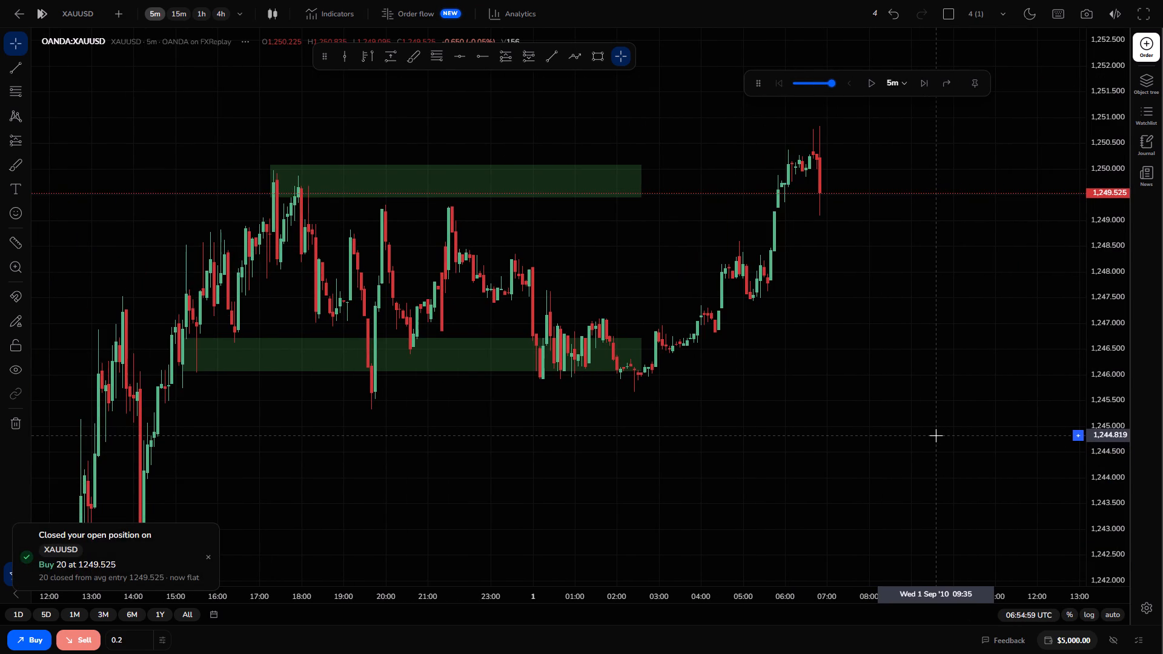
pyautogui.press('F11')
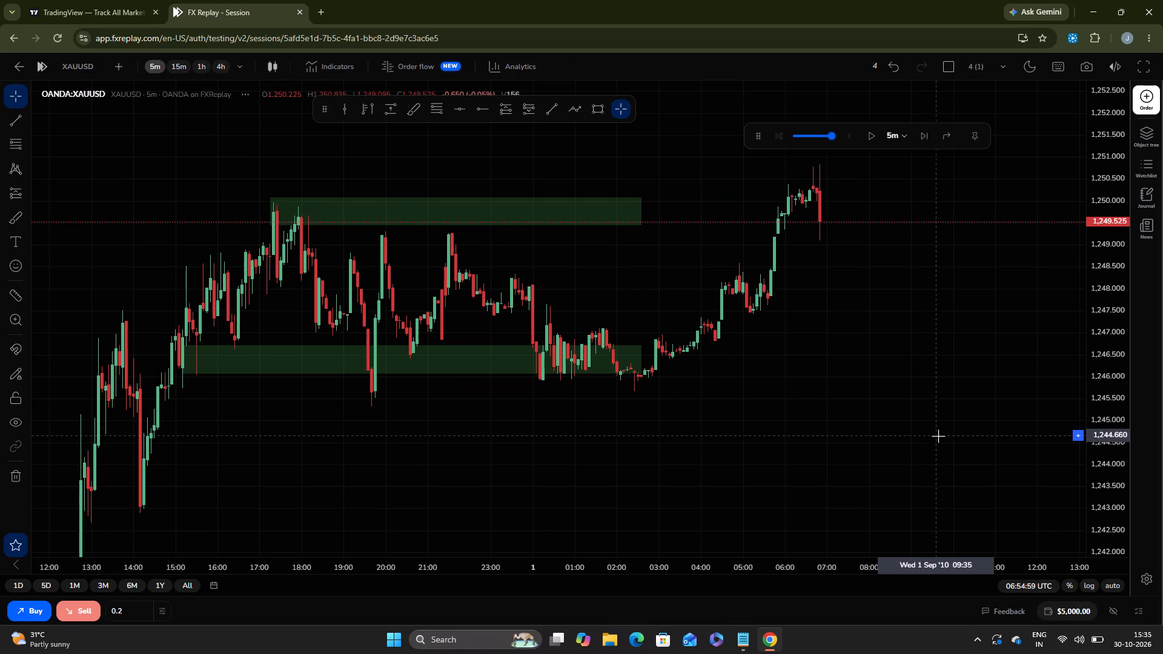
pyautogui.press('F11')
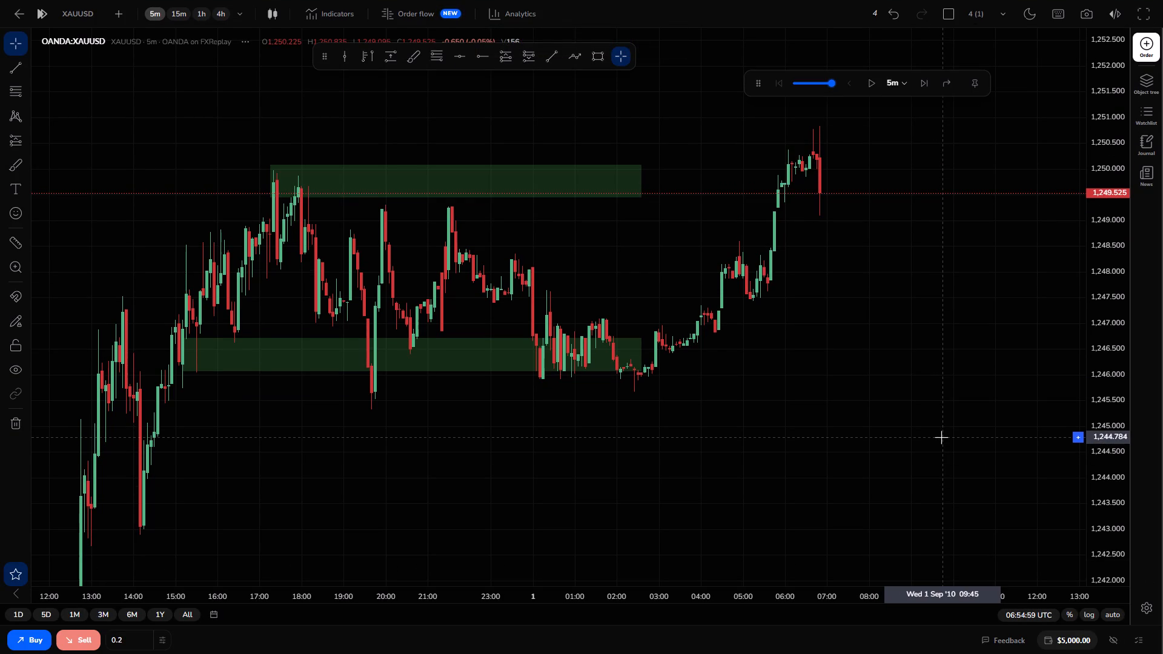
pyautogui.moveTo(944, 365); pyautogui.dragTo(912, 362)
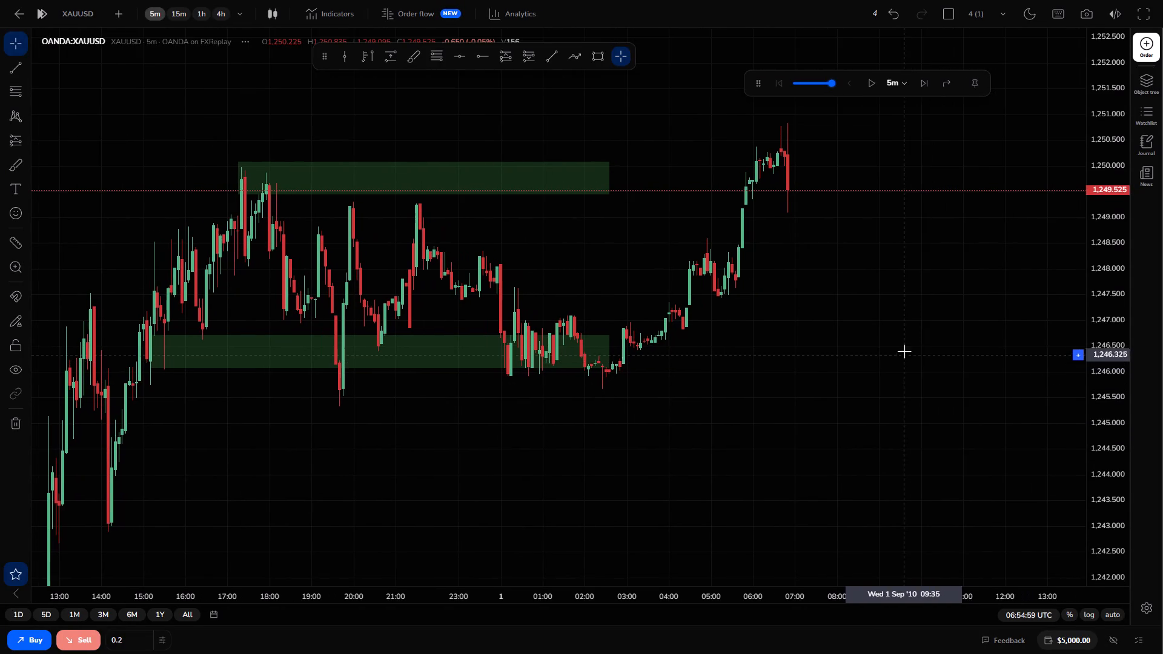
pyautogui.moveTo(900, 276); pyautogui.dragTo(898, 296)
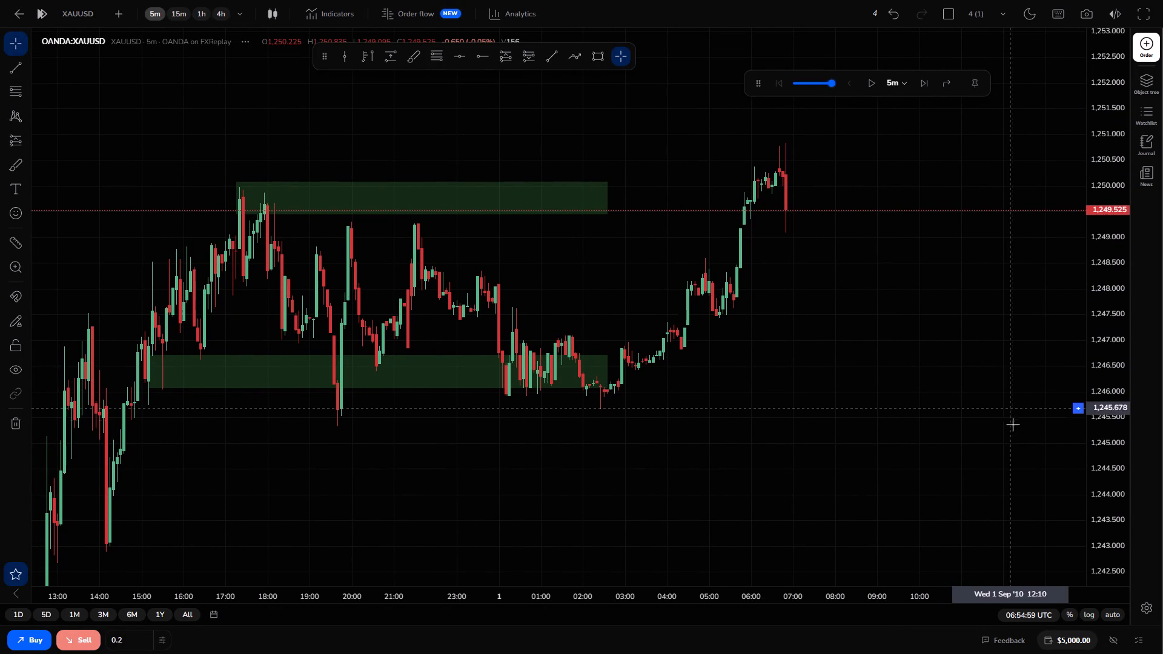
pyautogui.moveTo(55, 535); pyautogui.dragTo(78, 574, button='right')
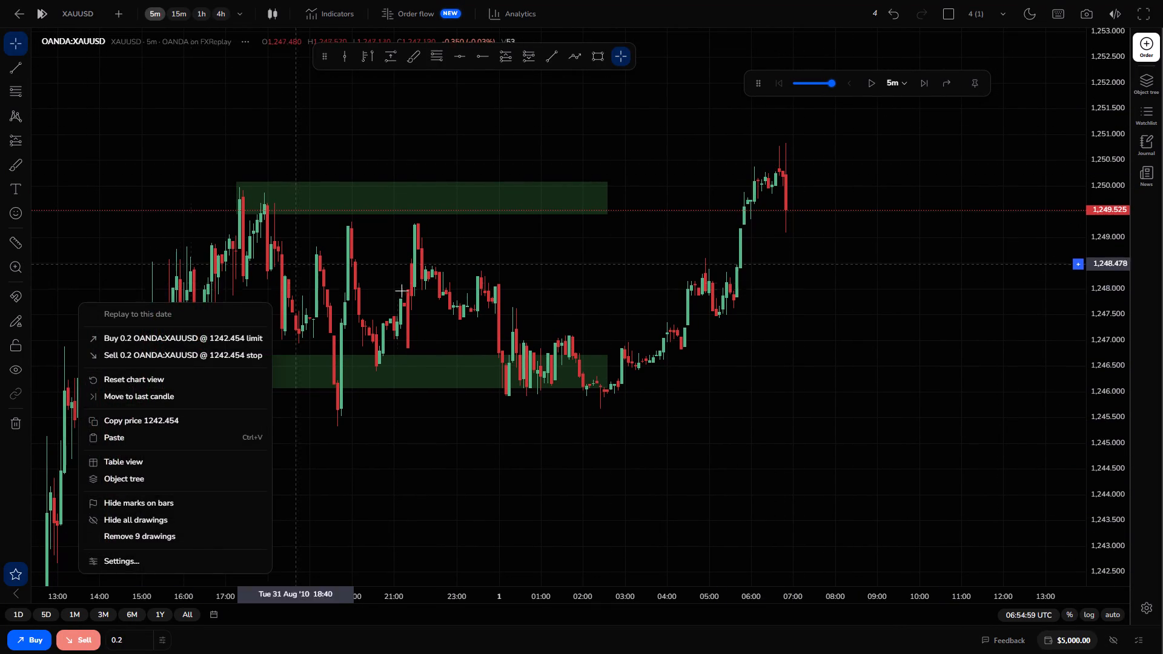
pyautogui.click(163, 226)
# Sell 0.2 lots of XAUUSD at market and set the take profit at about 1,247.8.
pyautogui.click(75, 632)
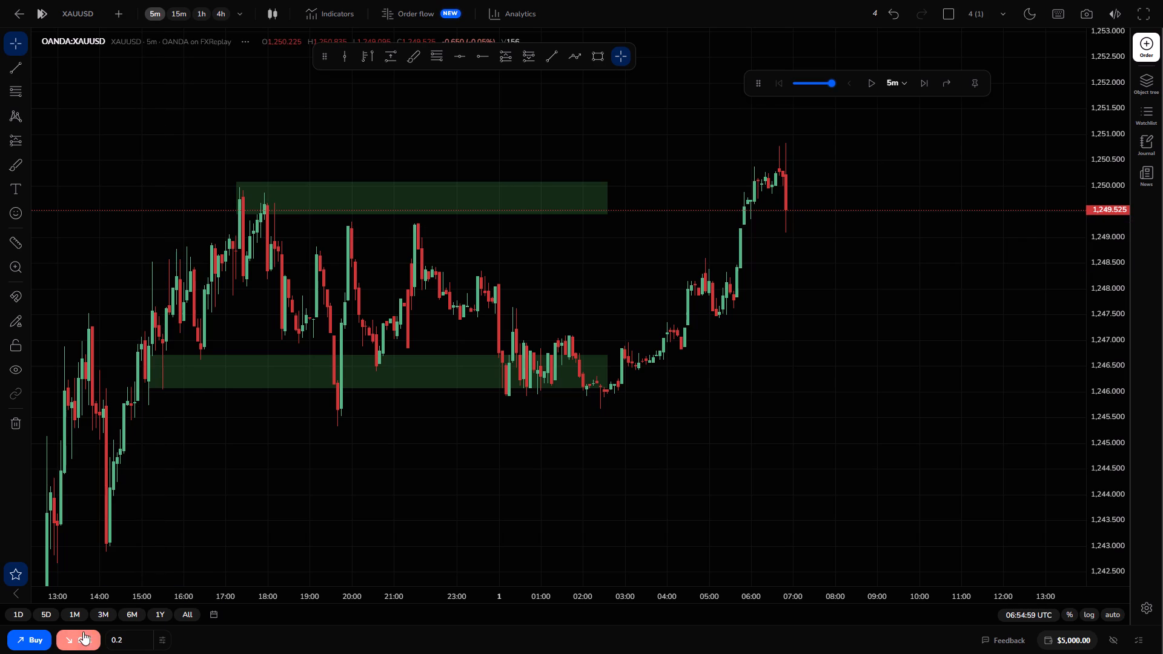
pyautogui.moveTo(976, 213); pyautogui.dragTo(955, 300)
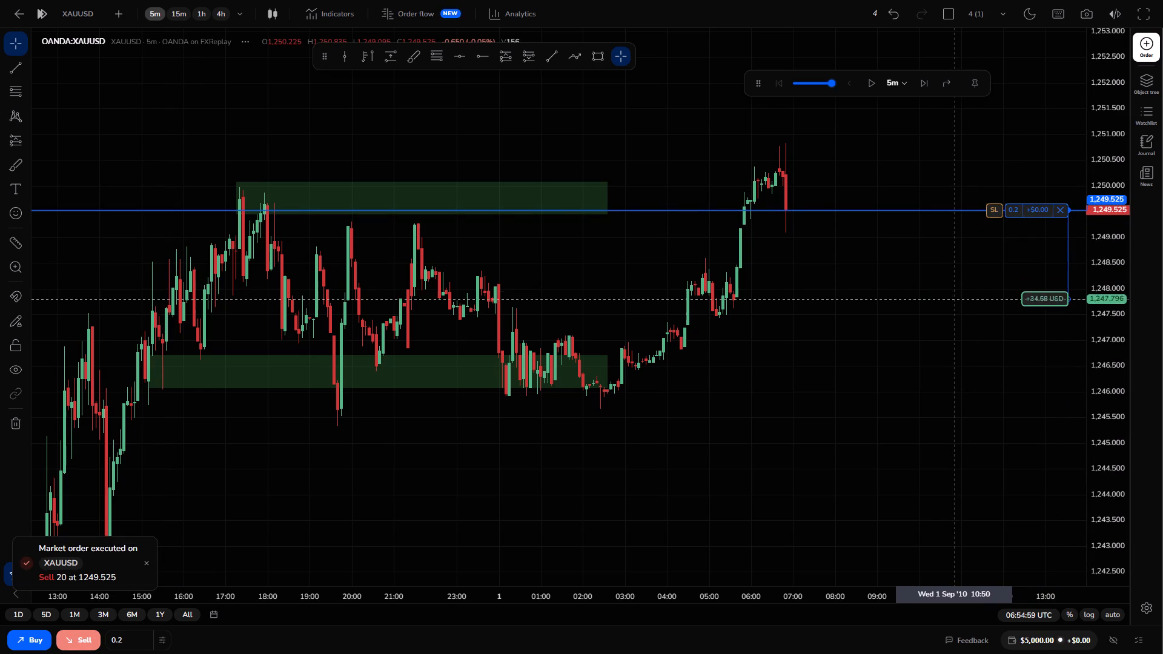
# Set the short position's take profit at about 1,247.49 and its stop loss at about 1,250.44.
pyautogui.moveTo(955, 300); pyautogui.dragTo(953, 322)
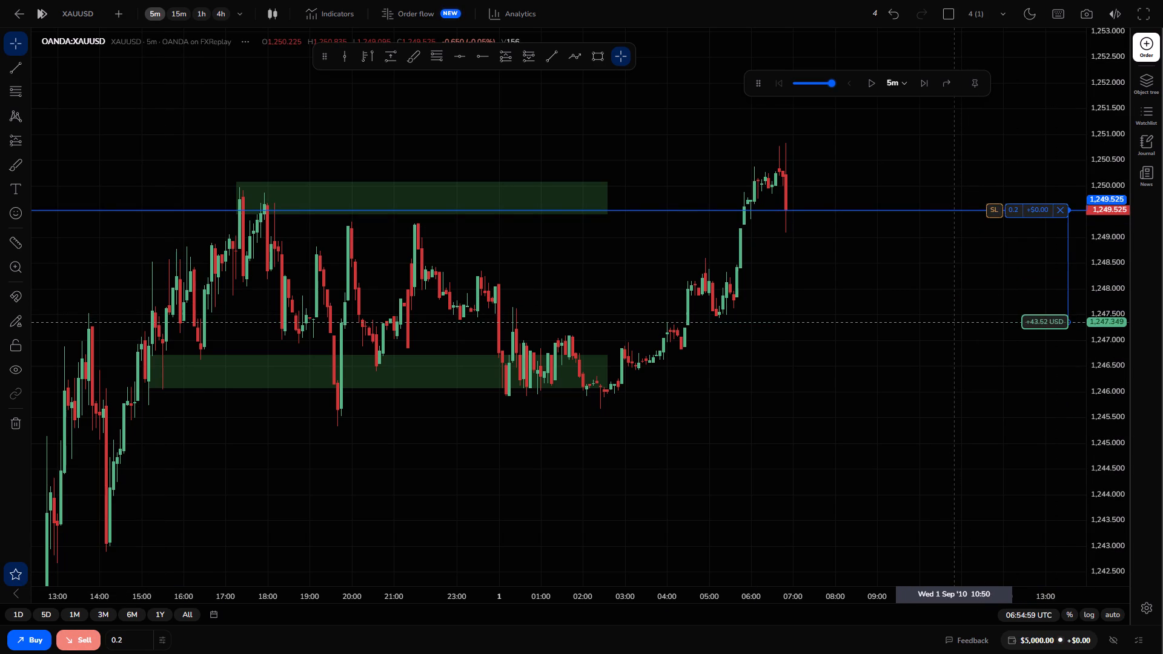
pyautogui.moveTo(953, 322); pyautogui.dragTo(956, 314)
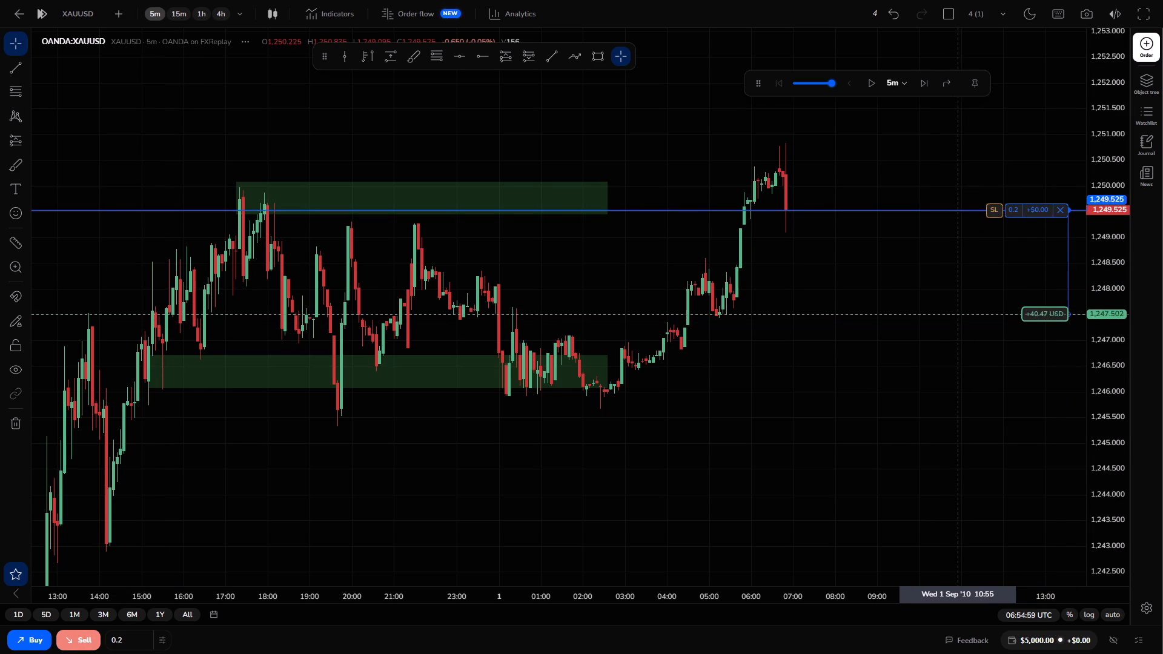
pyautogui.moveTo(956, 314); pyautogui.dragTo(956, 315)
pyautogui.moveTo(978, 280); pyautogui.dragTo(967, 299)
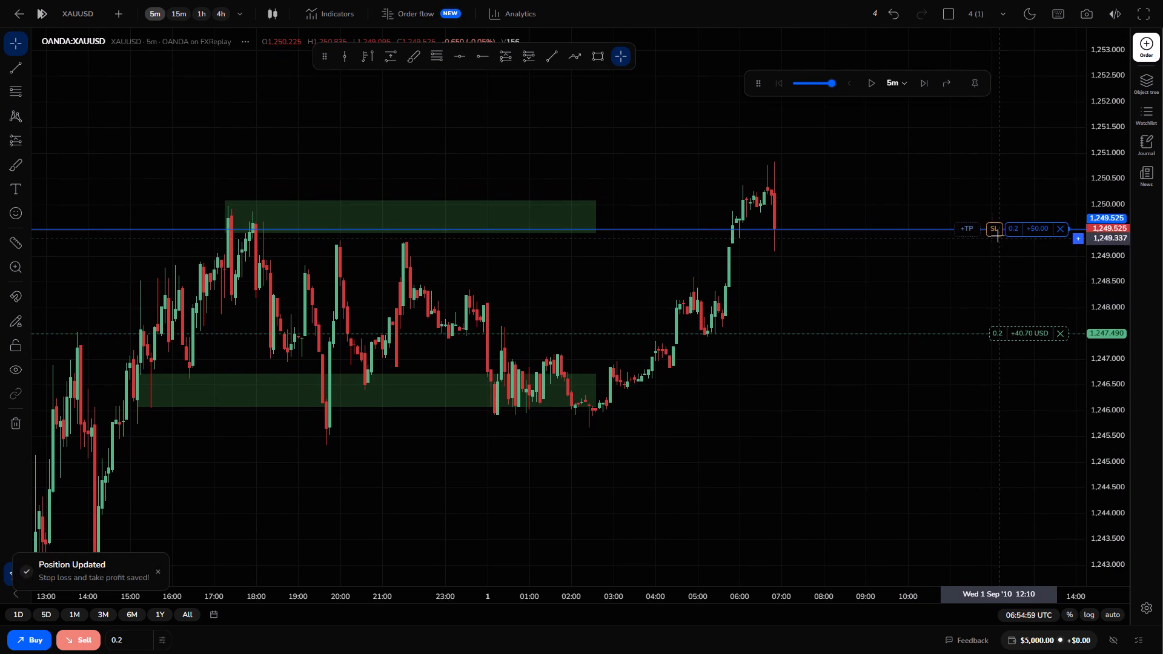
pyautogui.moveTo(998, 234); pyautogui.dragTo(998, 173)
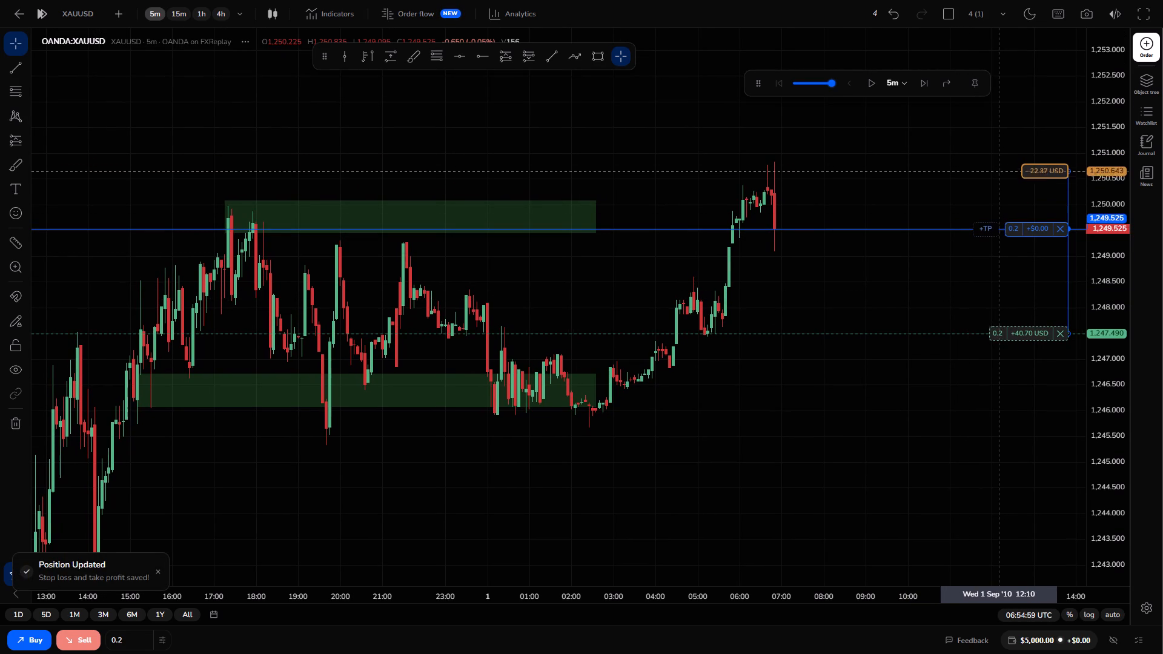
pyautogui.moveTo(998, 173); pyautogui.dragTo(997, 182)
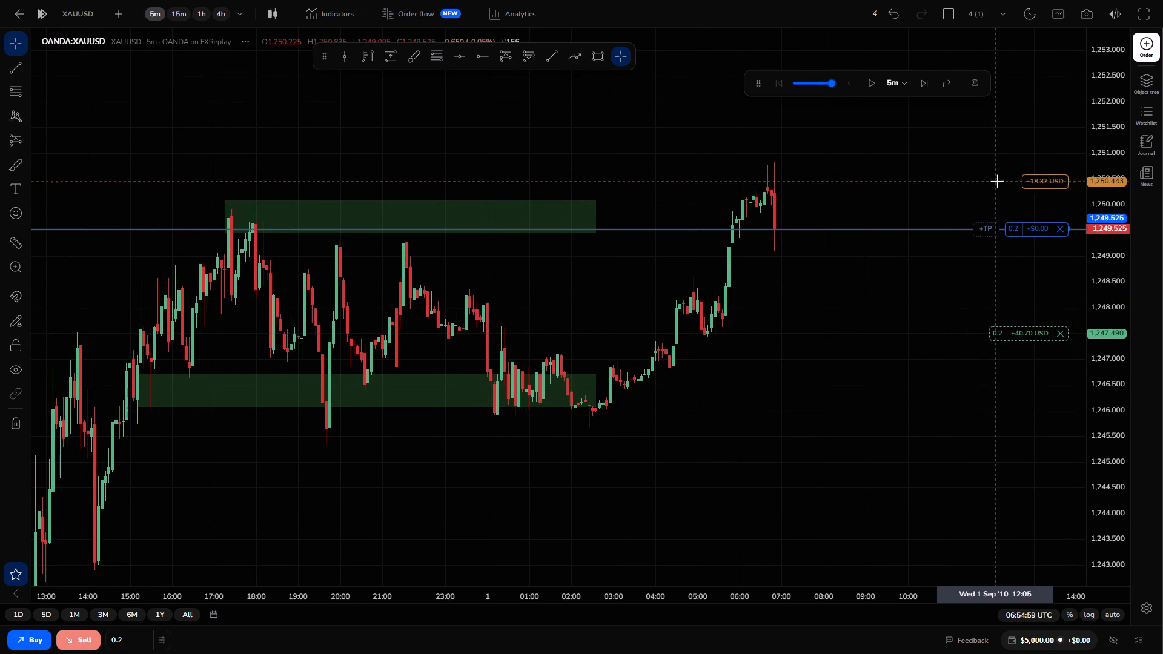
# Close 100% of the open 0.2-lot short position.
pyautogui.click(1063, 228)
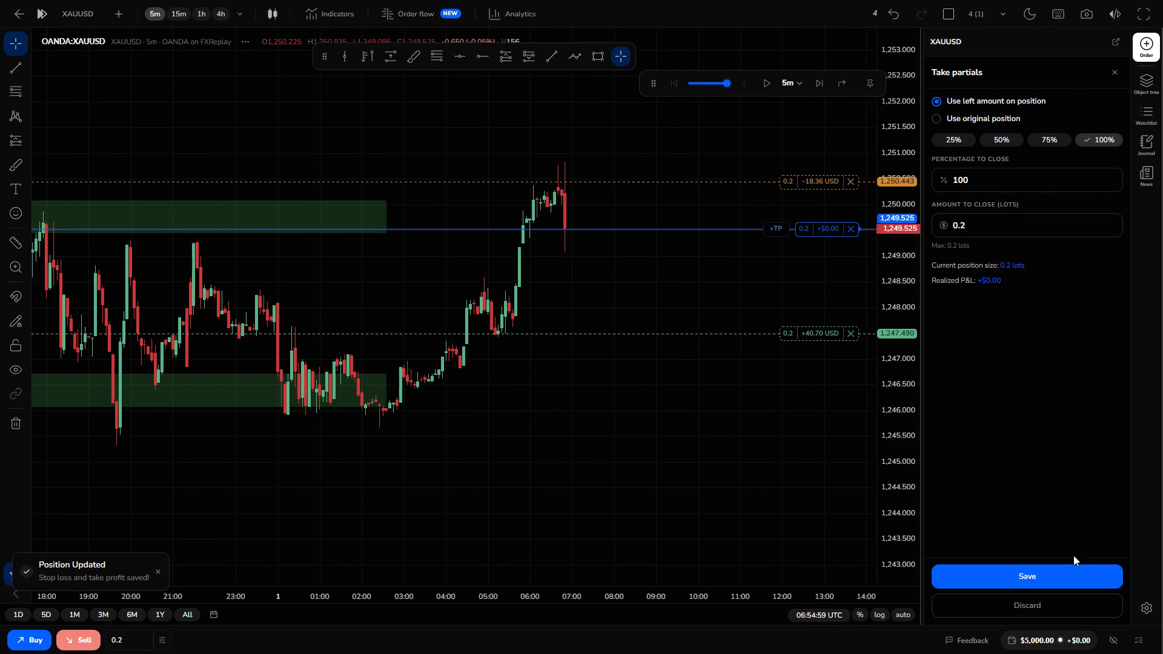
pyautogui.click(1072, 585)
# Advance the replay four 5-minute candles to 07:14:59 UTC.
pyautogui.click(930, 84)
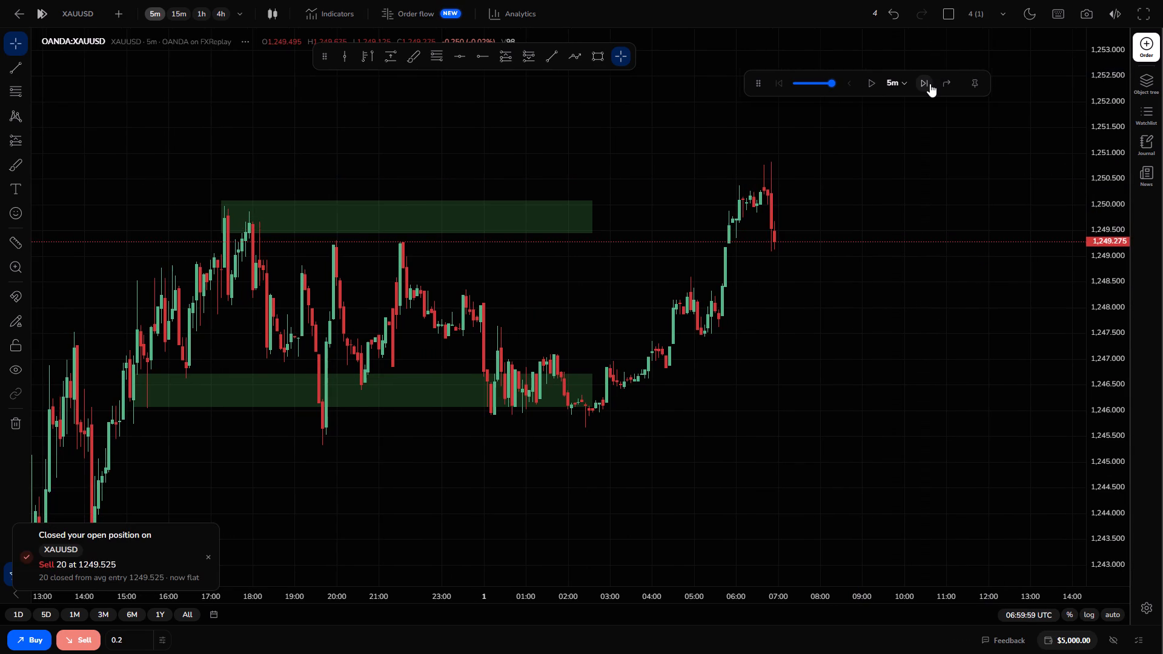
pyautogui.click(930, 84)
pyautogui.click(930, 84)
pyautogui.click(930, 84)
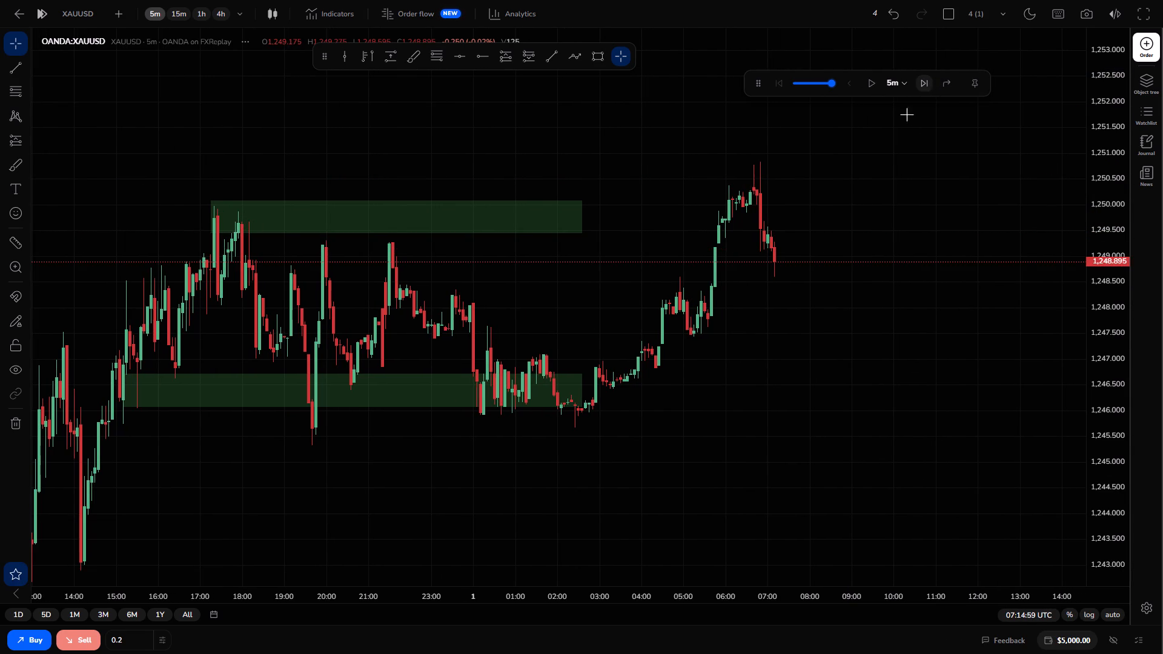
# Sell 0.2 lots of XAUUSD at market with the stop loss at about 1,249.66 and the take profit at about 1,247.03.
pyautogui.moveTo(861, 252); pyautogui.dragTo(867, 245)
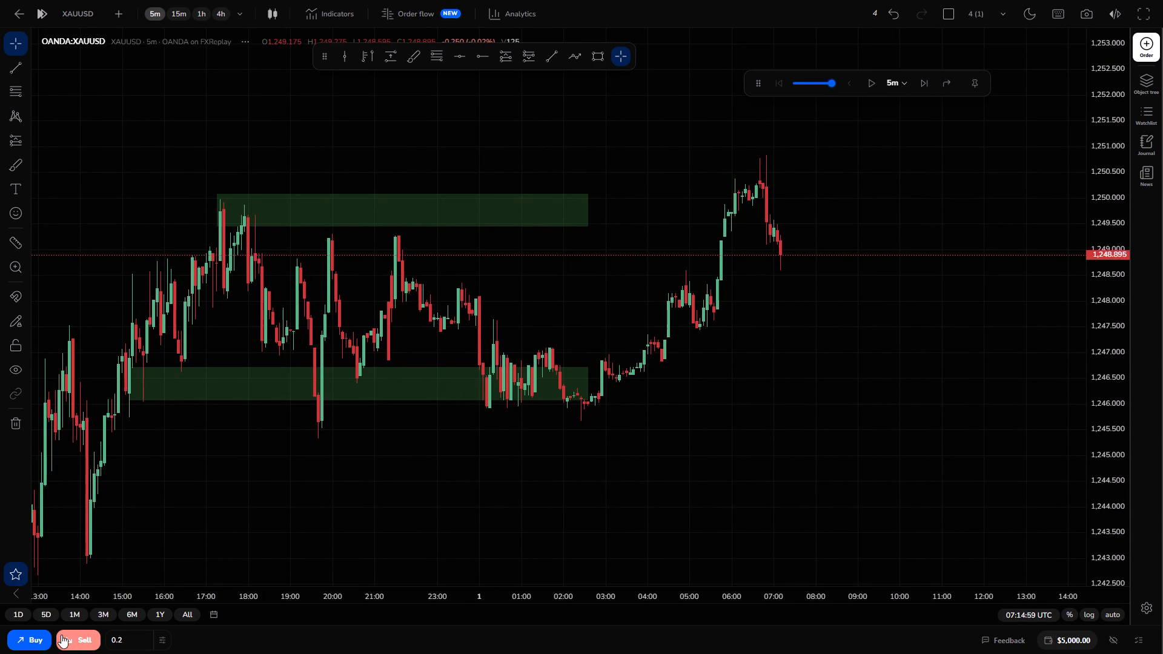
pyautogui.click(61, 635)
pyautogui.moveTo(969, 254); pyautogui.dragTo(969, 235)
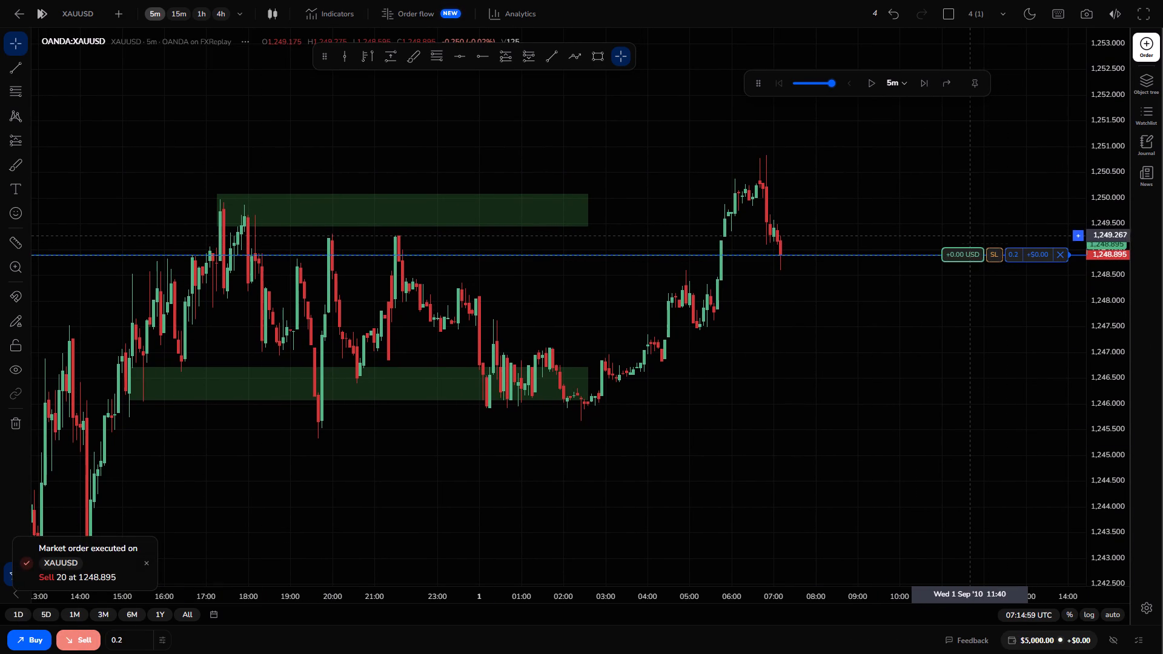
pyautogui.moveTo(969, 235); pyautogui.dragTo(978, 214)
pyautogui.moveTo(975, 253); pyautogui.dragTo(976, 225)
pyautogui.moveTo(993, 254); pyautogui.dragTo(999, 220)
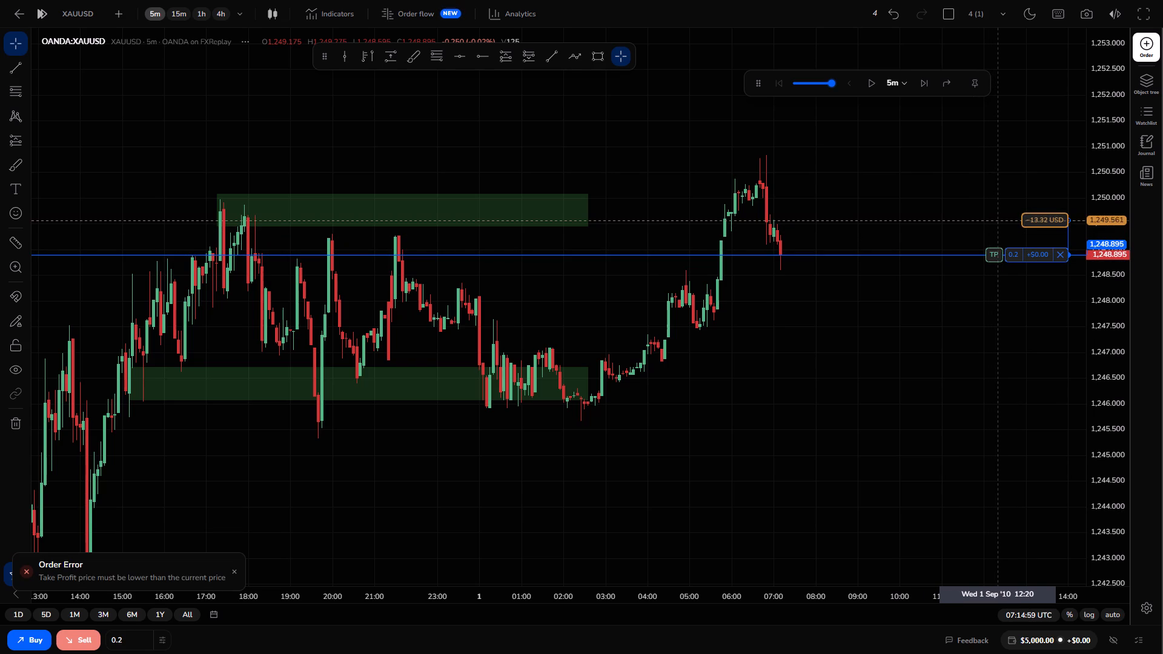
pyautogui.moveTo(999, 220); pyautogui.dragTo(1002, 216)
pyautogui.moveTo(997, 253); pyautogui.dragTo(998, 306)
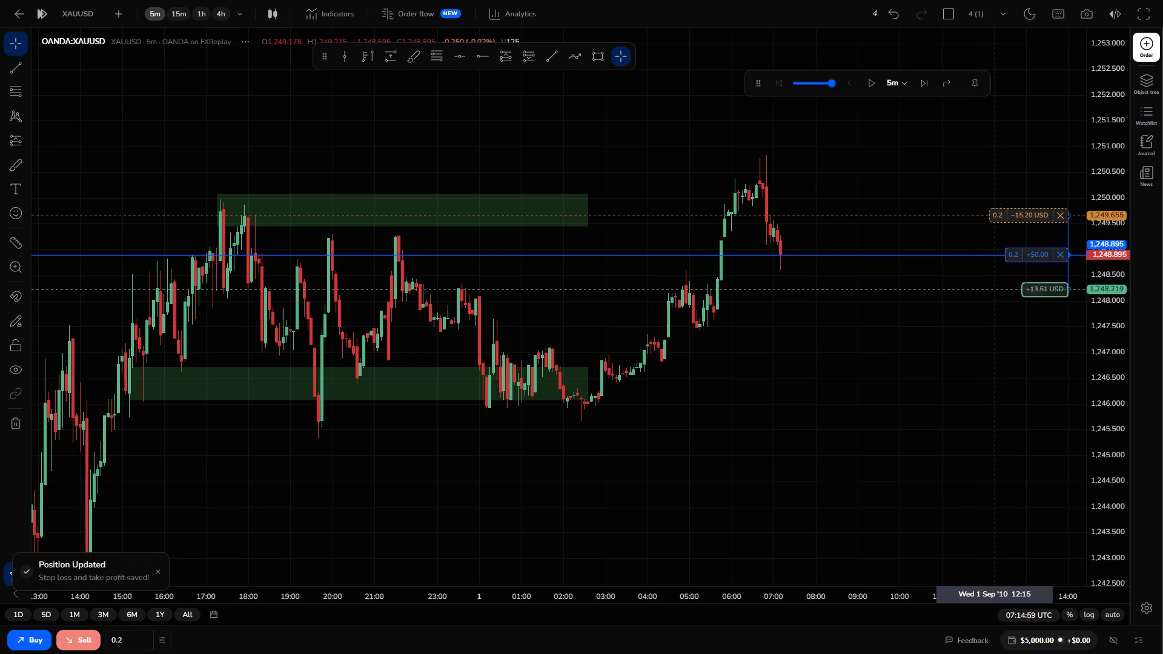
pyautogui.moveTo(998, 306); pyautogui.dragTo(1012, 351)
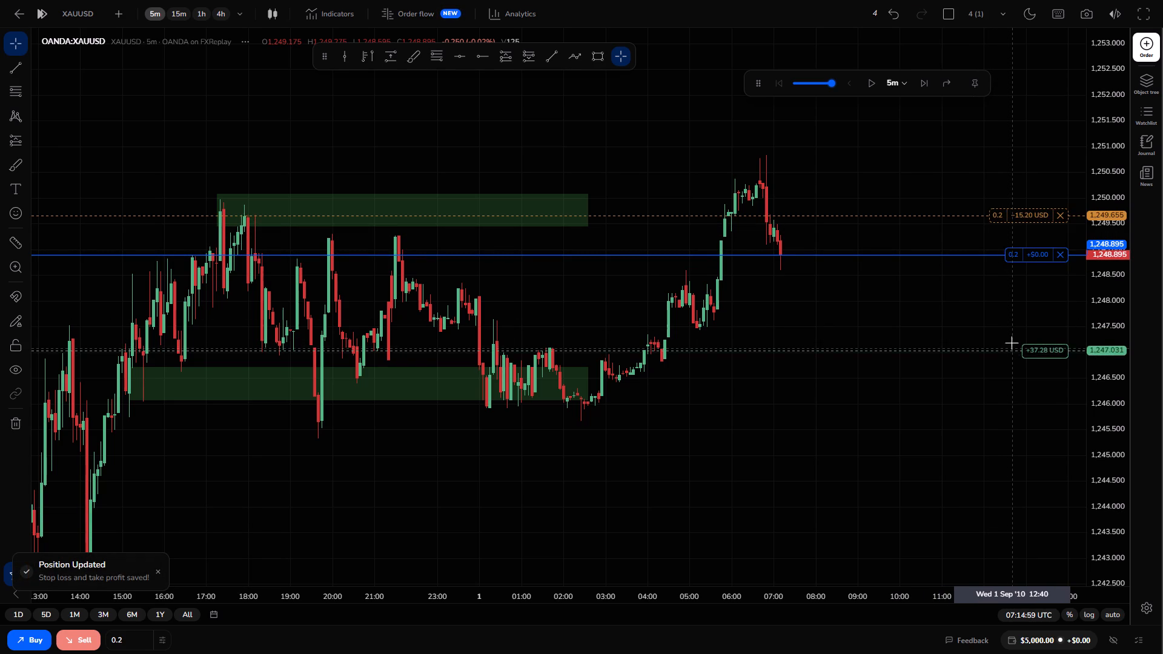
# Advance the replay one 5-minute candle at a time to 07:59:59 UTC.
pyautogui.moveTo(1016, 312); pyautogui.dragTo(989, 312)
pyautogui.click(920, 82)
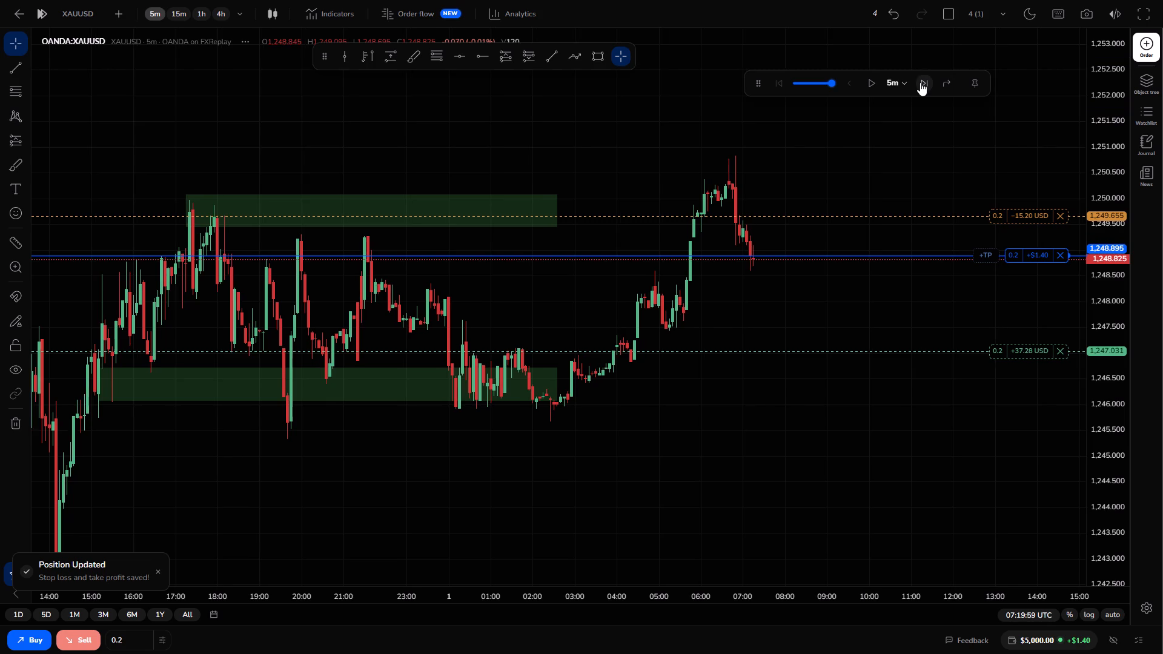
pyautogui.click(920, 82)
pyautogui.click(920, 82)
pyautogui.click(920, 82)
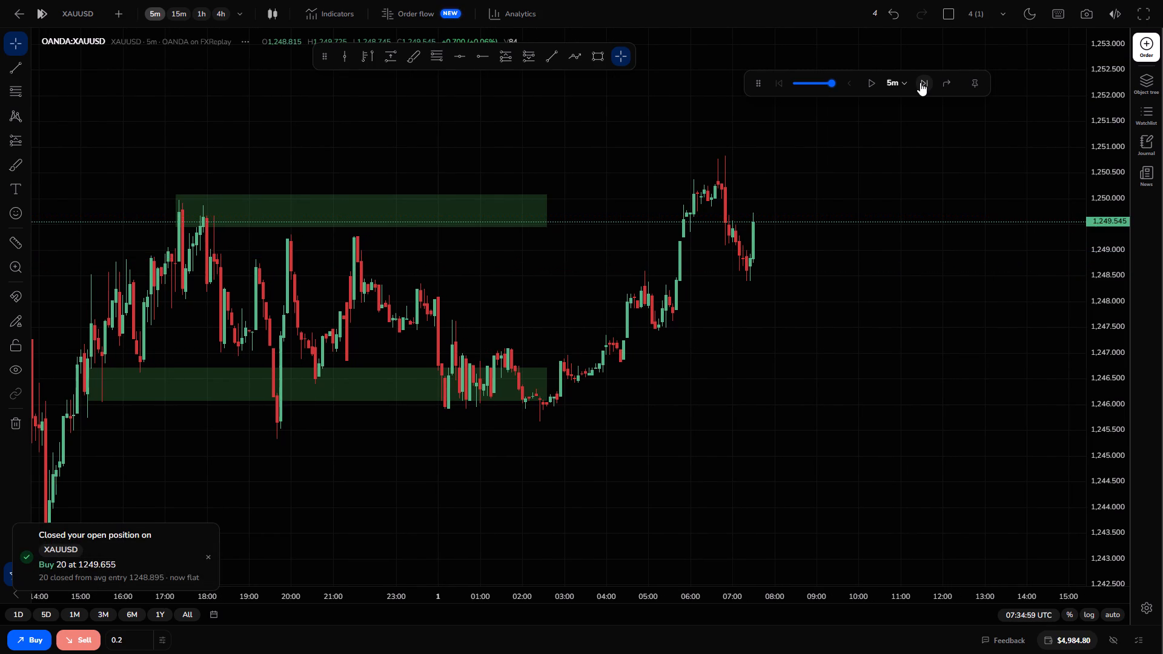
pyautogui.click(920, 82)
pyautogui.click(920, 82)
pyautogui.click(920, 82)
pyautogui.tripleClick(920, 82)
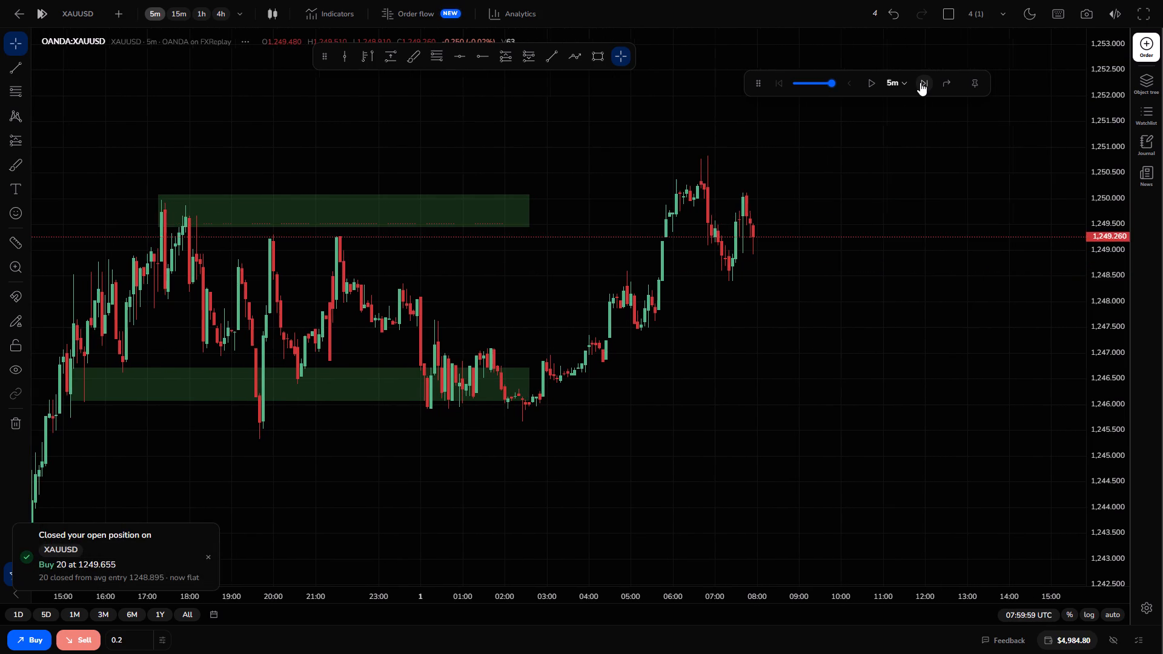
# Play the replay continuously and pause it at 11:14:59 UTC on 1 September.
pyautogui.click(872, 88)
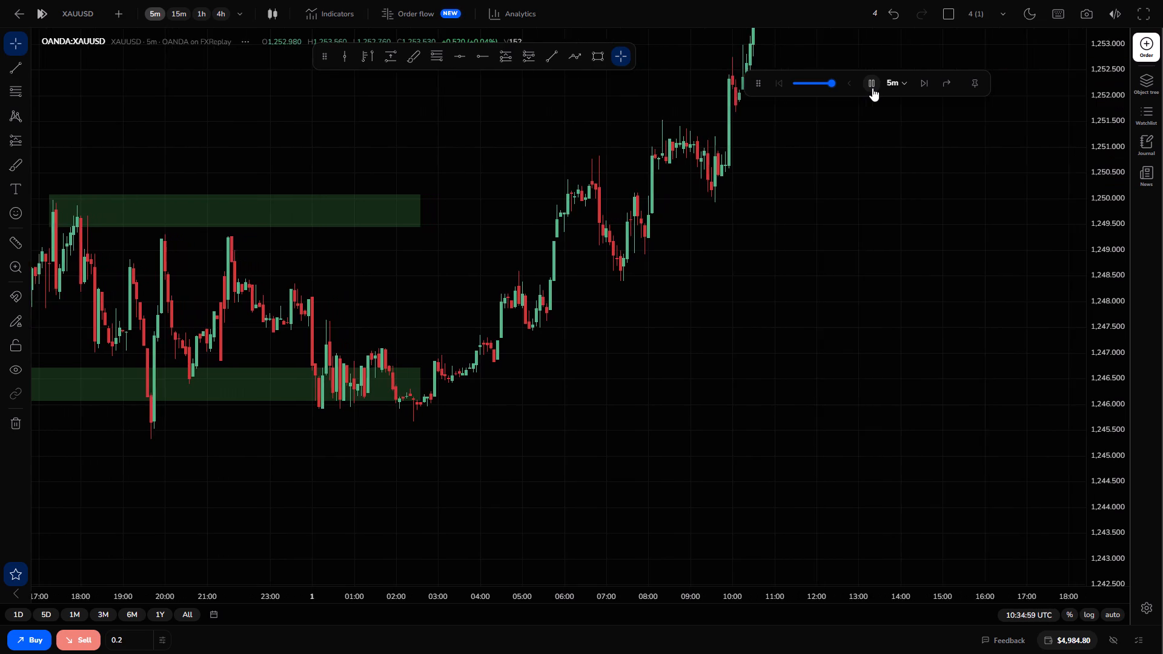
pyautogui.click(872, 88)
# Examine the price action around the short entry and the later rise above the upper green zone.
pyautogui.moveTo(551, 258); pyautogui.dragTo(760, 286)
pyautogui.scroll(1, 769, 281)
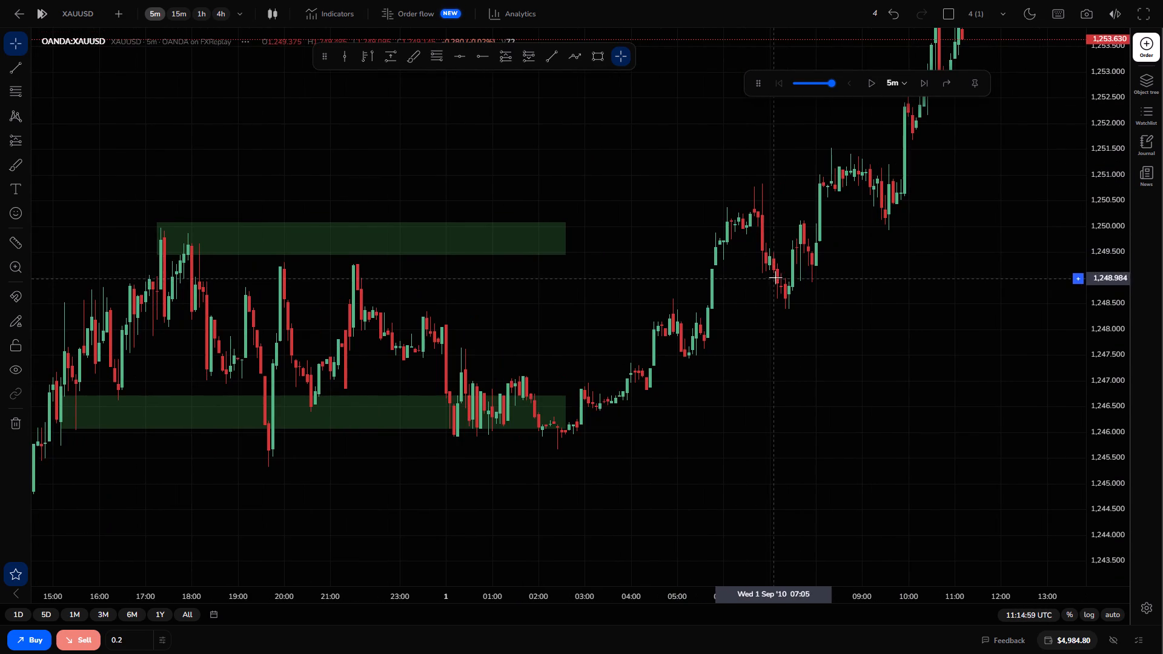
pyautogui.click(786, 271)
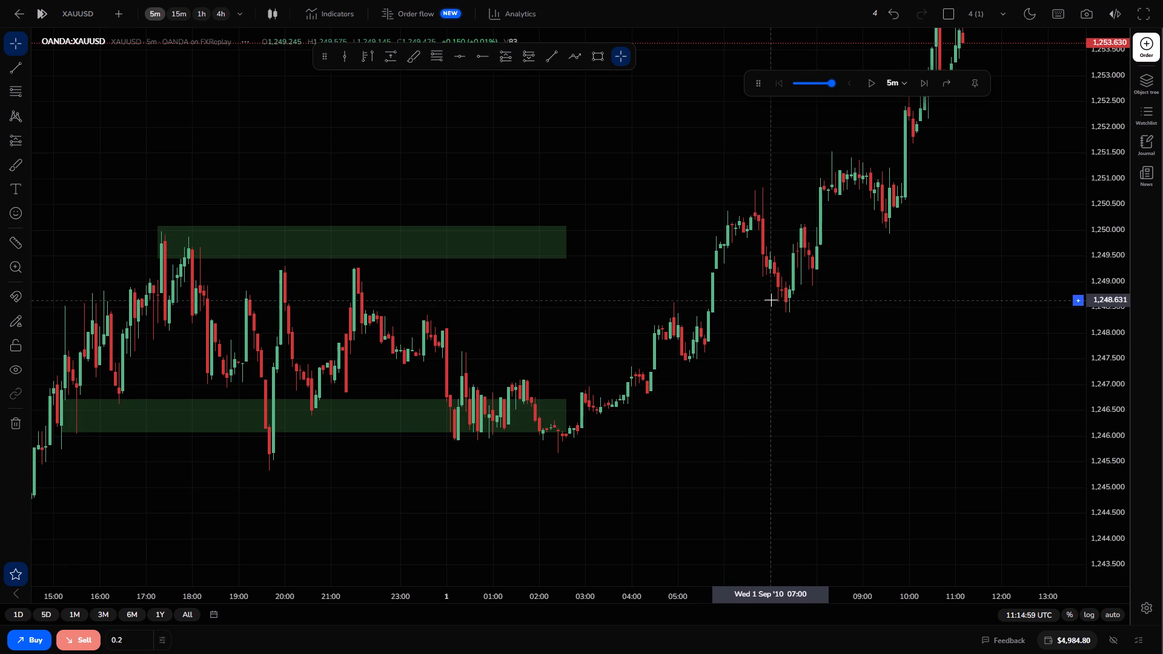
pyautogui.moveTo(771, 300); pyautogui.dragTo(772, 307)
pyautogui.moveTo(953, 298); pyautogui.dragTo(916, 338)
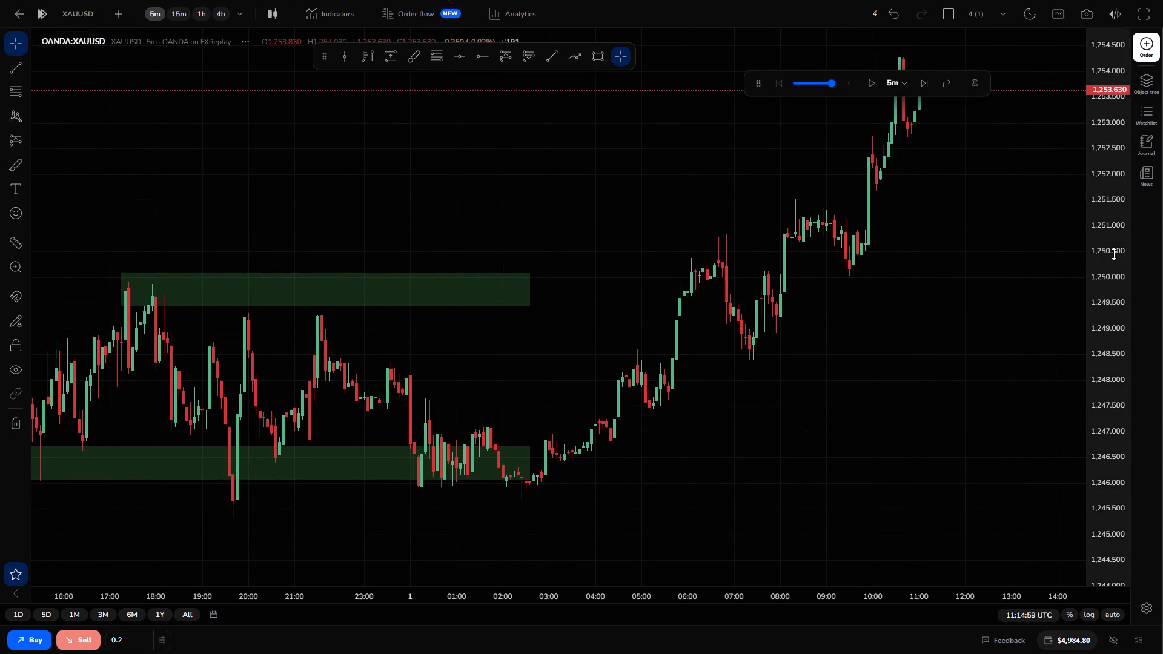
pyautogui.moveTo(1113, 254); pyautogui.dragTo(1093, 319)
pyautogui.moveTo(1109, 379); pyautogui.dragTo(1118, 372)
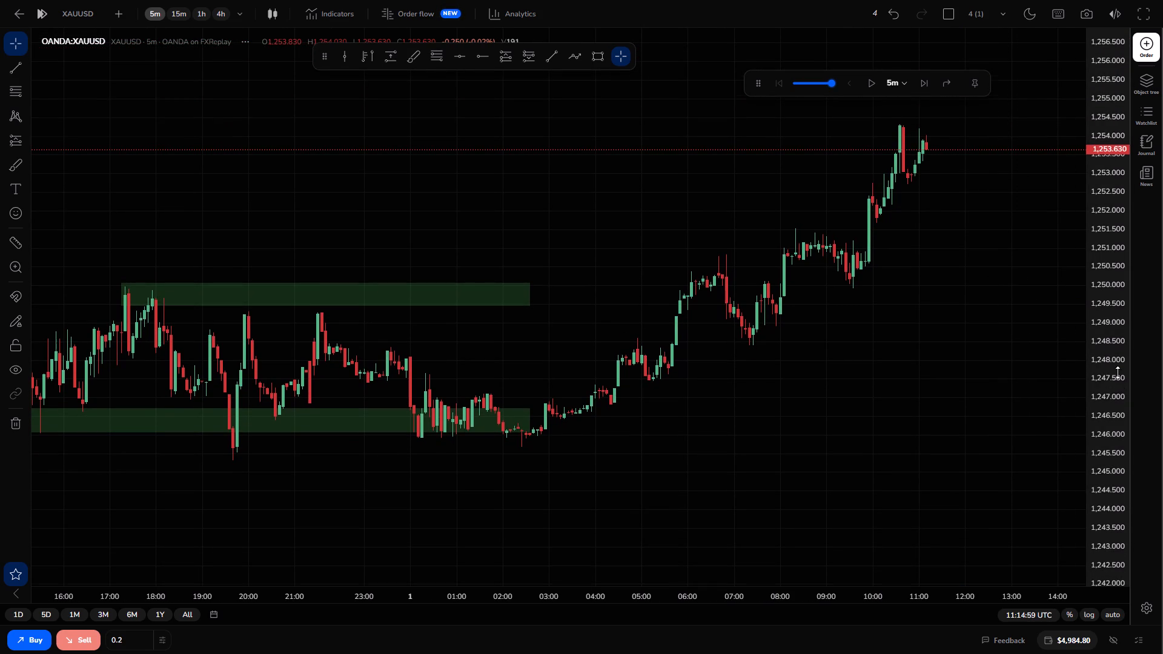
pyautogui.moveTo(1118, 372); pyautogui.dragTo(1136, 250)
pyautogui.moveTo(1004, 258); pyautogui.dragTo(901, 339)
pyautogui.scroll(2, 879, 328)
pyautogui.scroll(-1, 878, 327)
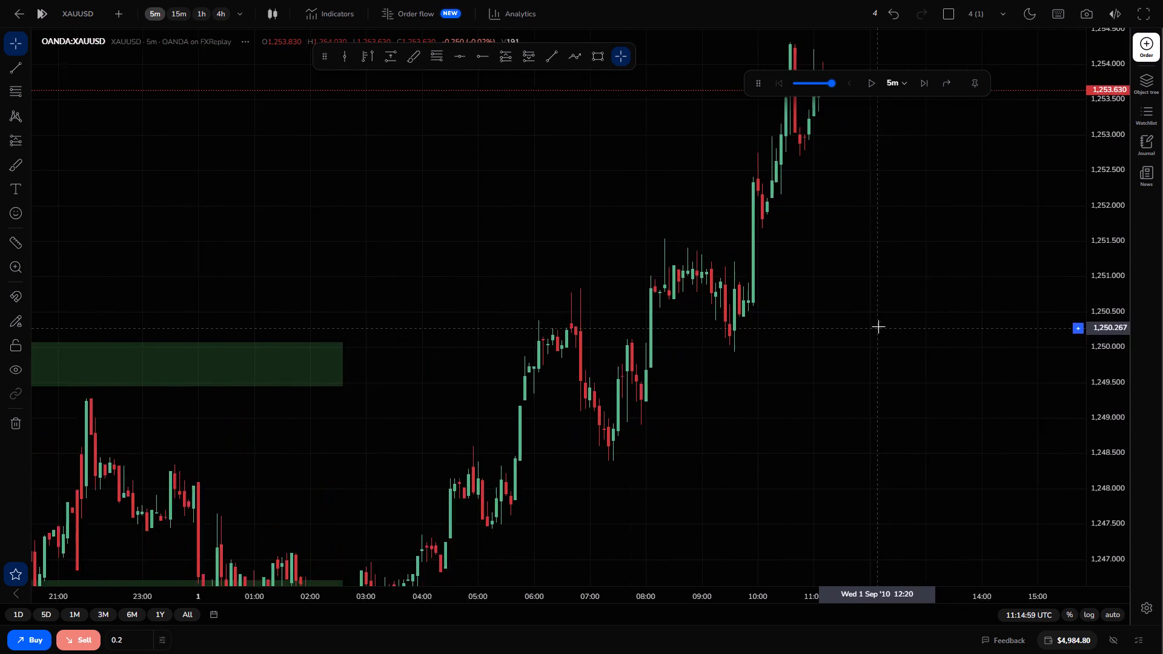
pyautogui.moveTo(500, 251); pyautogui.dragTo(950, 272)
pyautogui.scroll(-1, 889, 257)
pyautogui.scroll(1, 889, 269)
pyautogui.scroll(-1, 891, 272)
pyautogui.moveTo(950, 283); pyautogui.dragTo(799, 276)
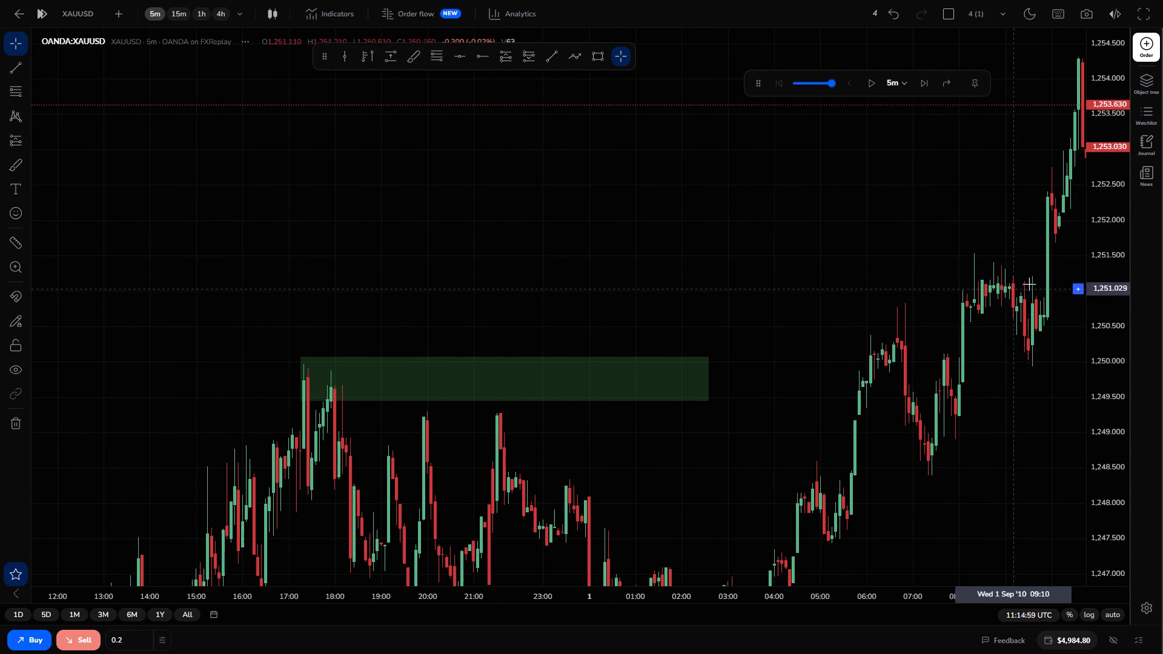
# Draw a horizontal ray from the 31 August high along the upper green zone's top edge, at about 1,250.08.
pyautogui.moveTo(1114, 191); pyautogui.dragTo(1049, 362)
pyautogui.moveTo(983, 342); pyautogui.dragTo(936, 339)
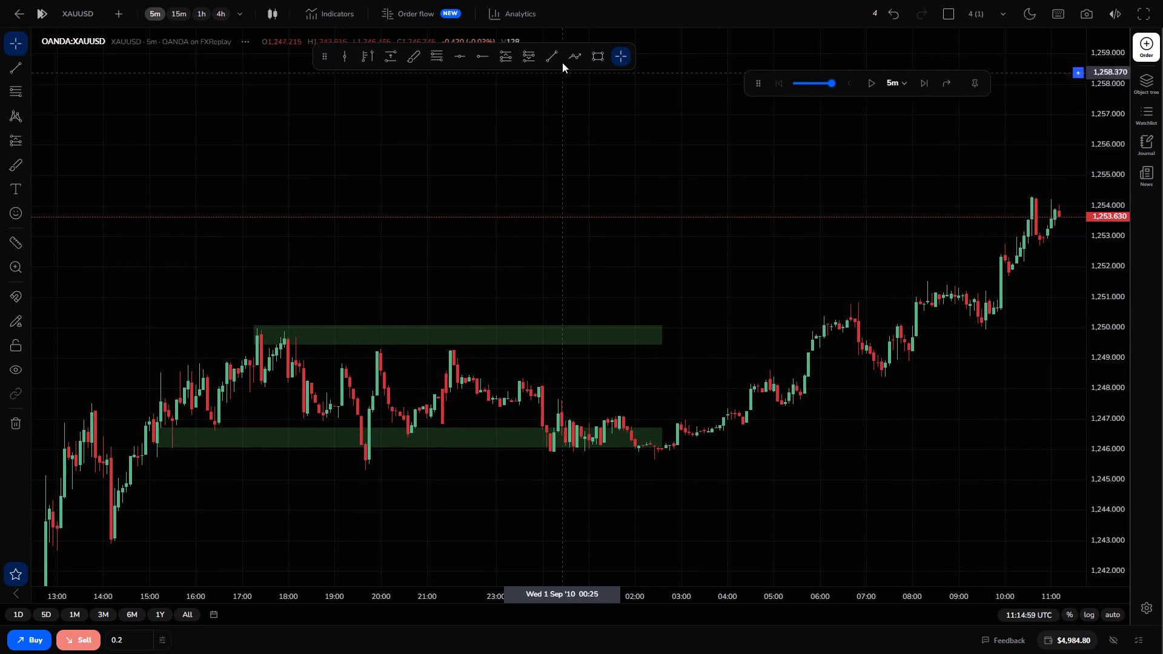
pyautogui.click(474, 53)
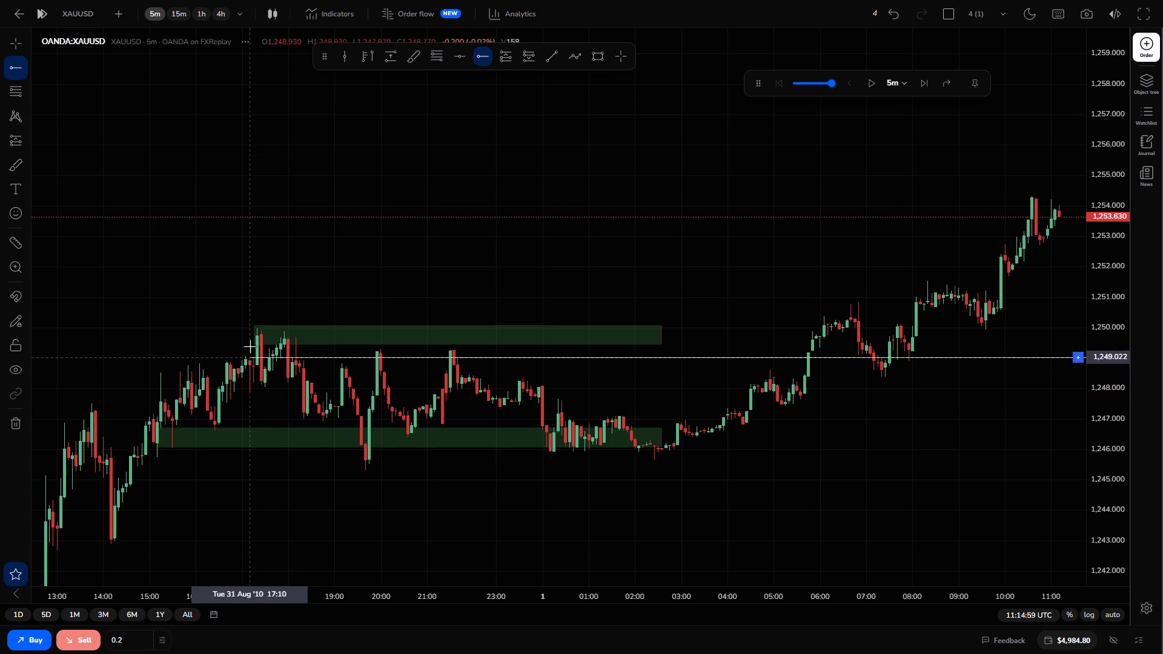
pyautogui.click(256, 325)
pyautogui.click(626, 291)
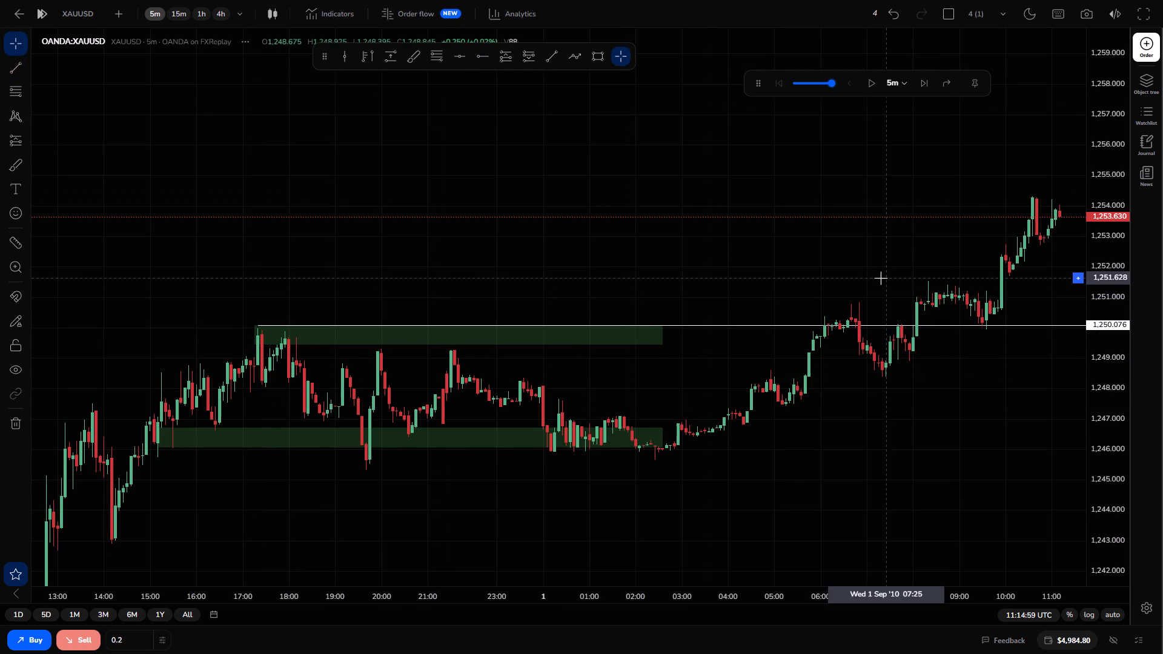
# Examine how price reacts around the horizontal ray on 1 September.
pyautogui.moveTo(882, 278); pyautogui.dragTo(813, 278)
pyautogui.scroll(1, 1121, 353)
pyautogui.scroll(-1, 1121, 353)
pyautogui.scroll(4, 1116, 346)
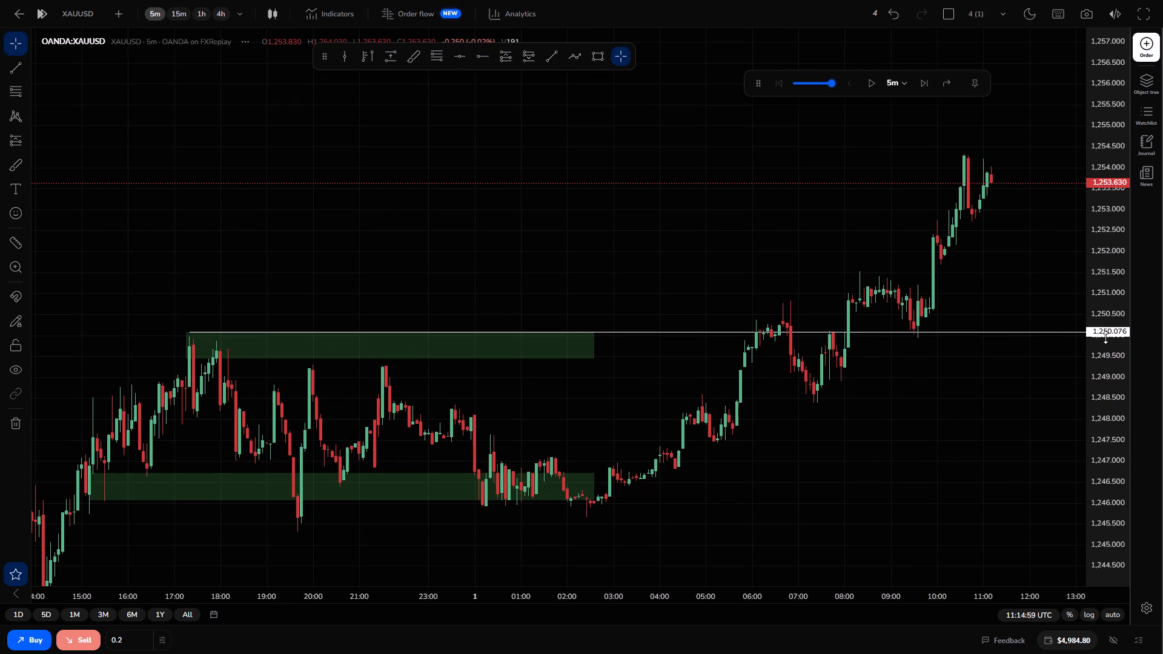
pyautogui.moveTo(1004, 325); pyautogui.dragTo(977, 274)
pyautogui.scroll(-1, 955, 276)
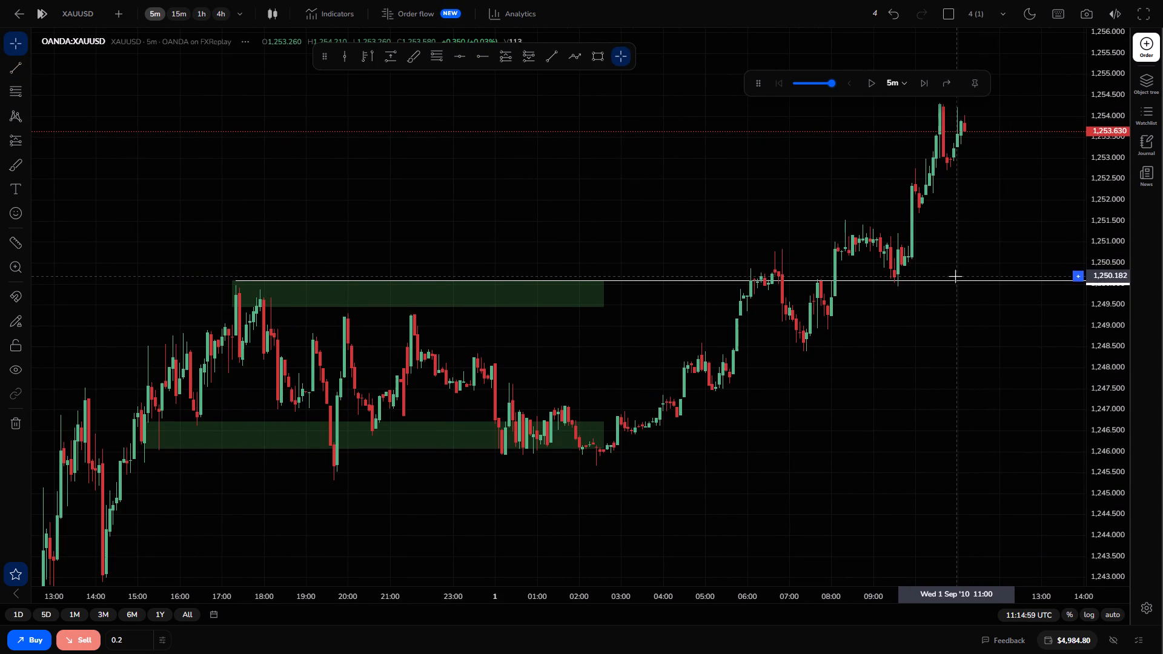
pyautogui.scroll(1, 909, 282)
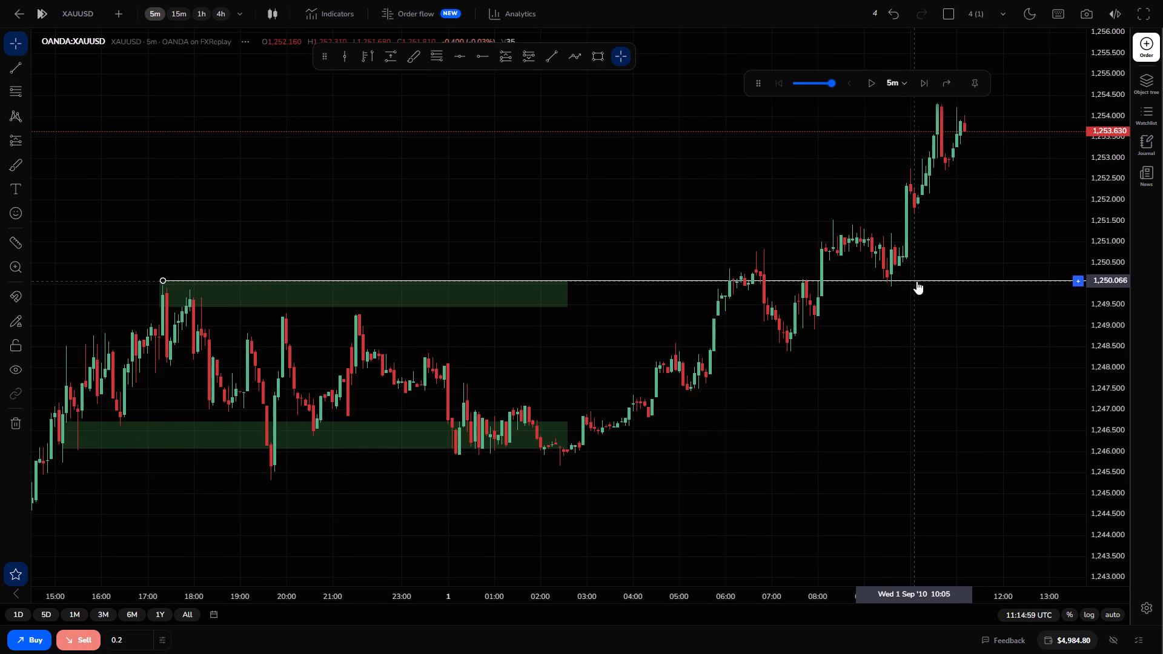
pyautogui.scroll(-2, 915, 282)
pyautogui.moveTo(959, 260); pyautogui.dragTo(927, 271)
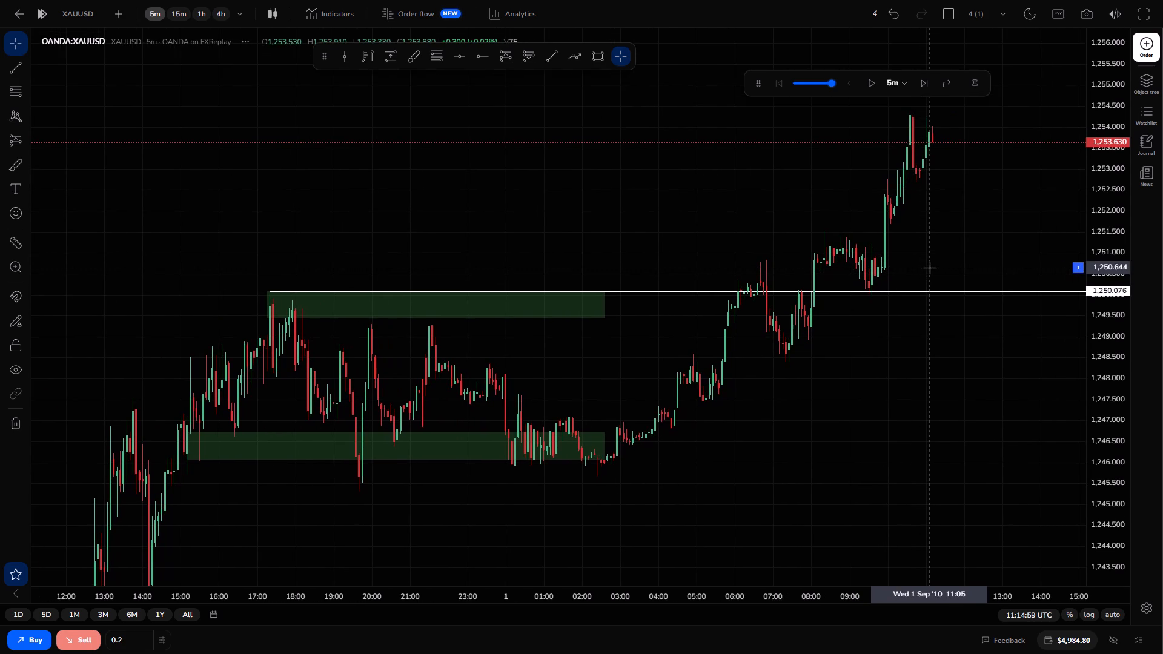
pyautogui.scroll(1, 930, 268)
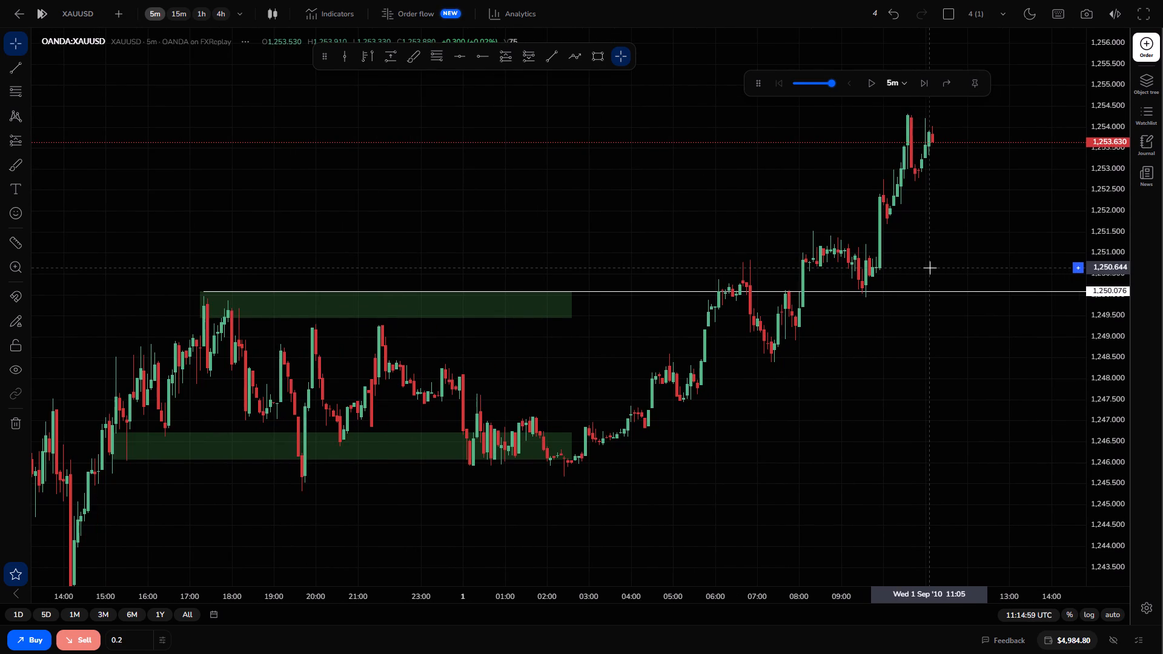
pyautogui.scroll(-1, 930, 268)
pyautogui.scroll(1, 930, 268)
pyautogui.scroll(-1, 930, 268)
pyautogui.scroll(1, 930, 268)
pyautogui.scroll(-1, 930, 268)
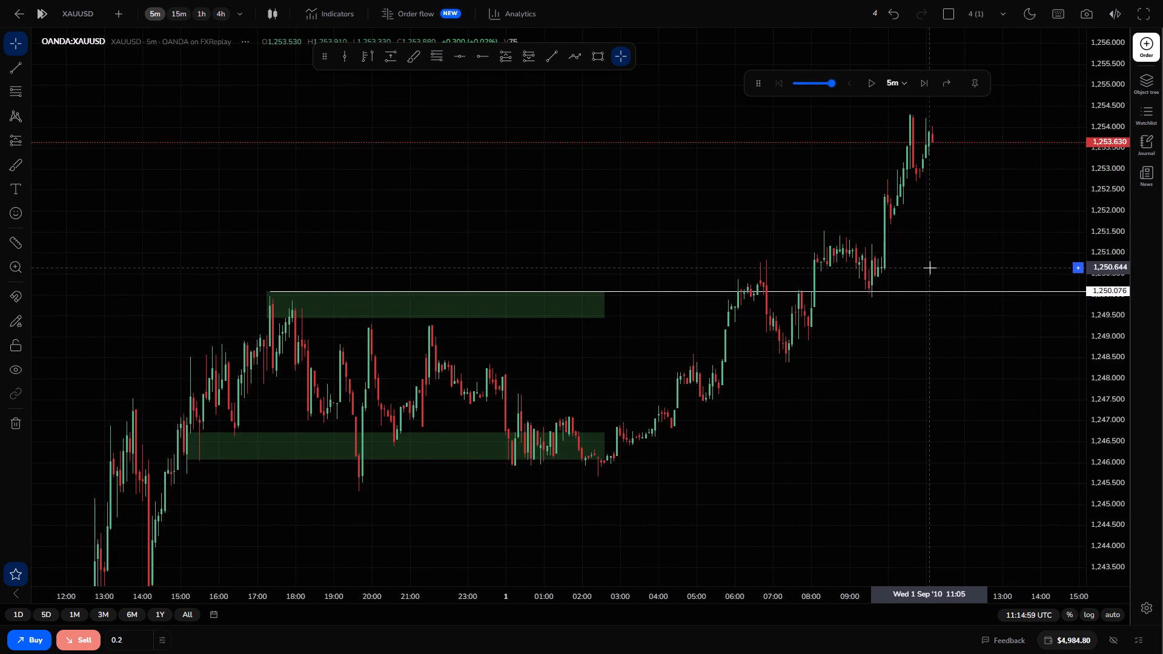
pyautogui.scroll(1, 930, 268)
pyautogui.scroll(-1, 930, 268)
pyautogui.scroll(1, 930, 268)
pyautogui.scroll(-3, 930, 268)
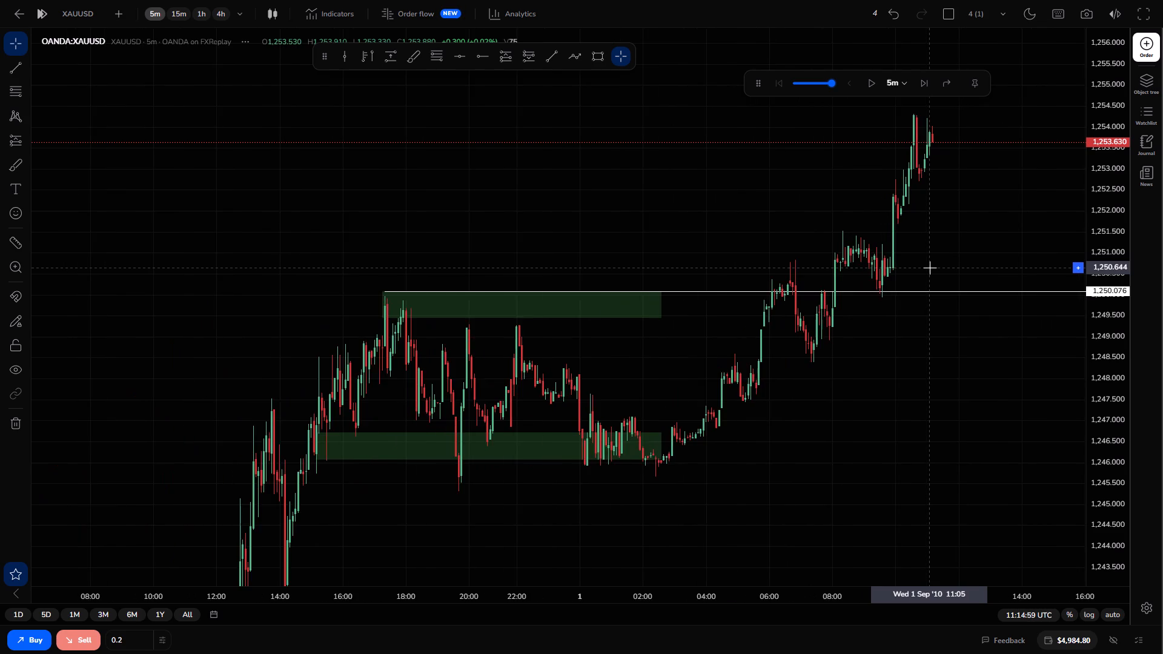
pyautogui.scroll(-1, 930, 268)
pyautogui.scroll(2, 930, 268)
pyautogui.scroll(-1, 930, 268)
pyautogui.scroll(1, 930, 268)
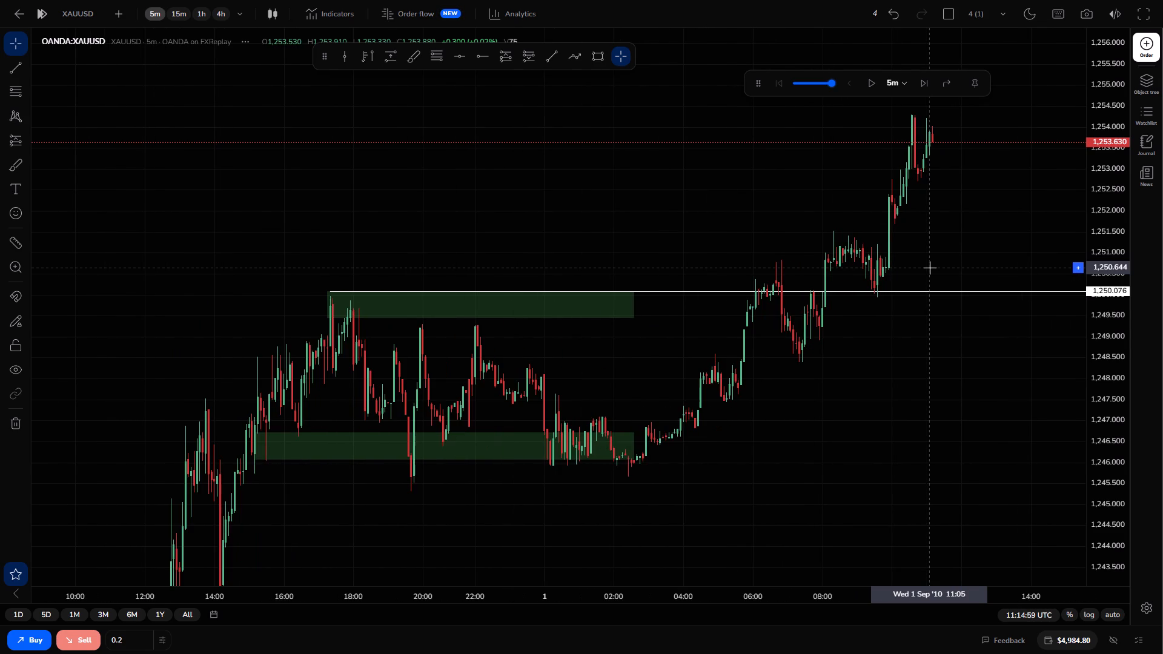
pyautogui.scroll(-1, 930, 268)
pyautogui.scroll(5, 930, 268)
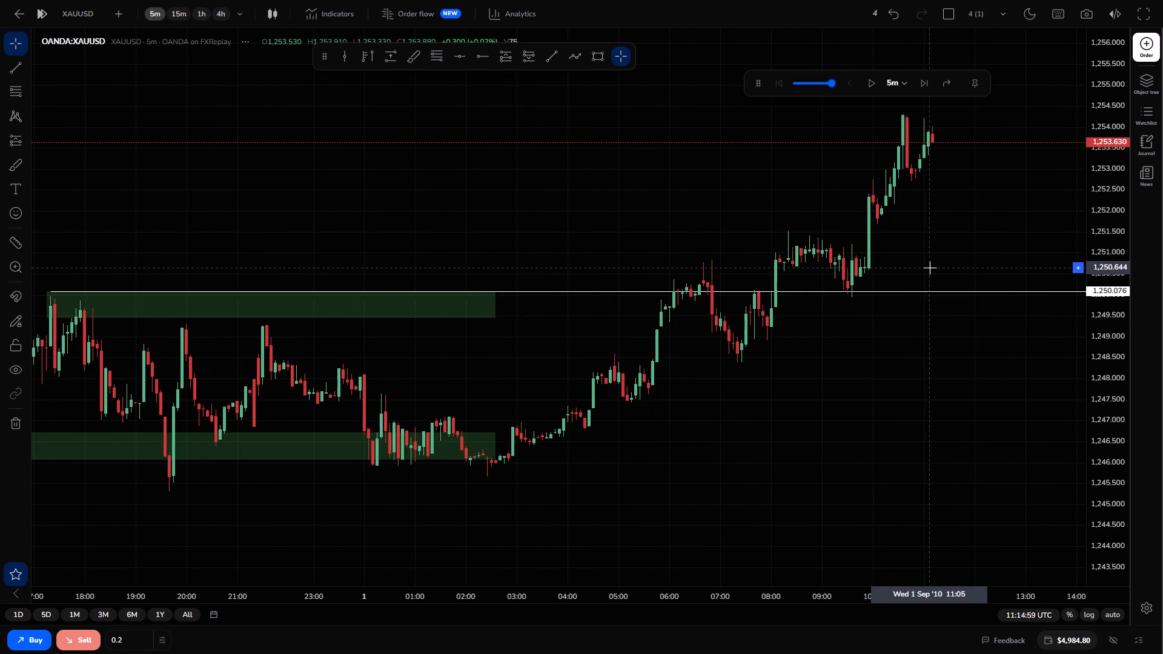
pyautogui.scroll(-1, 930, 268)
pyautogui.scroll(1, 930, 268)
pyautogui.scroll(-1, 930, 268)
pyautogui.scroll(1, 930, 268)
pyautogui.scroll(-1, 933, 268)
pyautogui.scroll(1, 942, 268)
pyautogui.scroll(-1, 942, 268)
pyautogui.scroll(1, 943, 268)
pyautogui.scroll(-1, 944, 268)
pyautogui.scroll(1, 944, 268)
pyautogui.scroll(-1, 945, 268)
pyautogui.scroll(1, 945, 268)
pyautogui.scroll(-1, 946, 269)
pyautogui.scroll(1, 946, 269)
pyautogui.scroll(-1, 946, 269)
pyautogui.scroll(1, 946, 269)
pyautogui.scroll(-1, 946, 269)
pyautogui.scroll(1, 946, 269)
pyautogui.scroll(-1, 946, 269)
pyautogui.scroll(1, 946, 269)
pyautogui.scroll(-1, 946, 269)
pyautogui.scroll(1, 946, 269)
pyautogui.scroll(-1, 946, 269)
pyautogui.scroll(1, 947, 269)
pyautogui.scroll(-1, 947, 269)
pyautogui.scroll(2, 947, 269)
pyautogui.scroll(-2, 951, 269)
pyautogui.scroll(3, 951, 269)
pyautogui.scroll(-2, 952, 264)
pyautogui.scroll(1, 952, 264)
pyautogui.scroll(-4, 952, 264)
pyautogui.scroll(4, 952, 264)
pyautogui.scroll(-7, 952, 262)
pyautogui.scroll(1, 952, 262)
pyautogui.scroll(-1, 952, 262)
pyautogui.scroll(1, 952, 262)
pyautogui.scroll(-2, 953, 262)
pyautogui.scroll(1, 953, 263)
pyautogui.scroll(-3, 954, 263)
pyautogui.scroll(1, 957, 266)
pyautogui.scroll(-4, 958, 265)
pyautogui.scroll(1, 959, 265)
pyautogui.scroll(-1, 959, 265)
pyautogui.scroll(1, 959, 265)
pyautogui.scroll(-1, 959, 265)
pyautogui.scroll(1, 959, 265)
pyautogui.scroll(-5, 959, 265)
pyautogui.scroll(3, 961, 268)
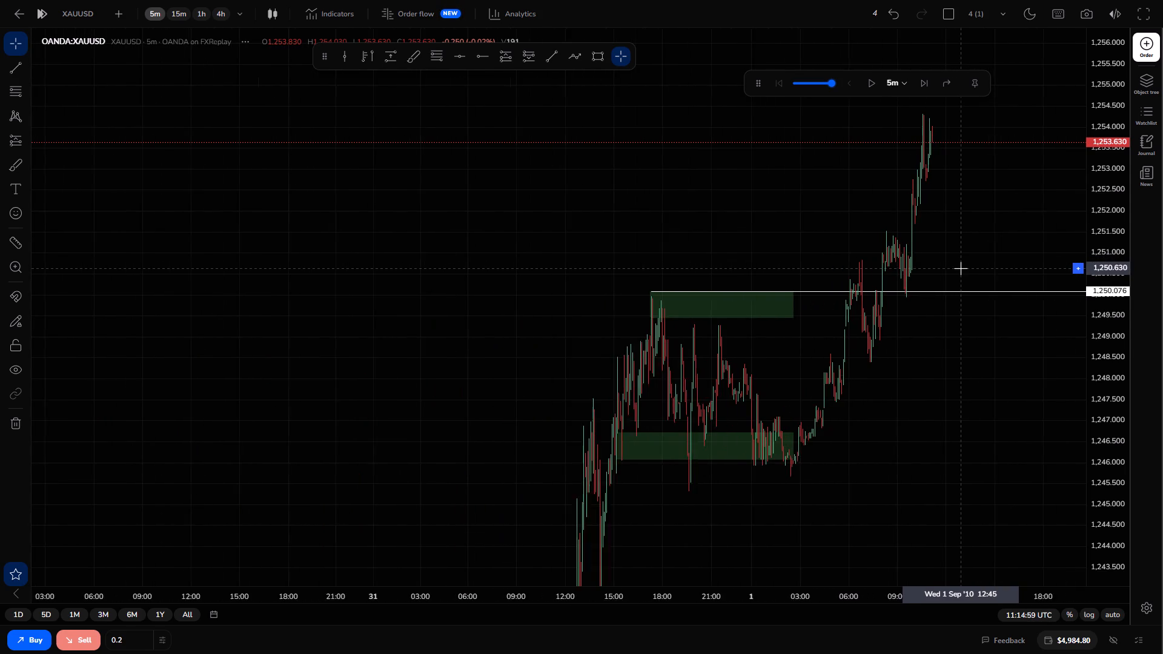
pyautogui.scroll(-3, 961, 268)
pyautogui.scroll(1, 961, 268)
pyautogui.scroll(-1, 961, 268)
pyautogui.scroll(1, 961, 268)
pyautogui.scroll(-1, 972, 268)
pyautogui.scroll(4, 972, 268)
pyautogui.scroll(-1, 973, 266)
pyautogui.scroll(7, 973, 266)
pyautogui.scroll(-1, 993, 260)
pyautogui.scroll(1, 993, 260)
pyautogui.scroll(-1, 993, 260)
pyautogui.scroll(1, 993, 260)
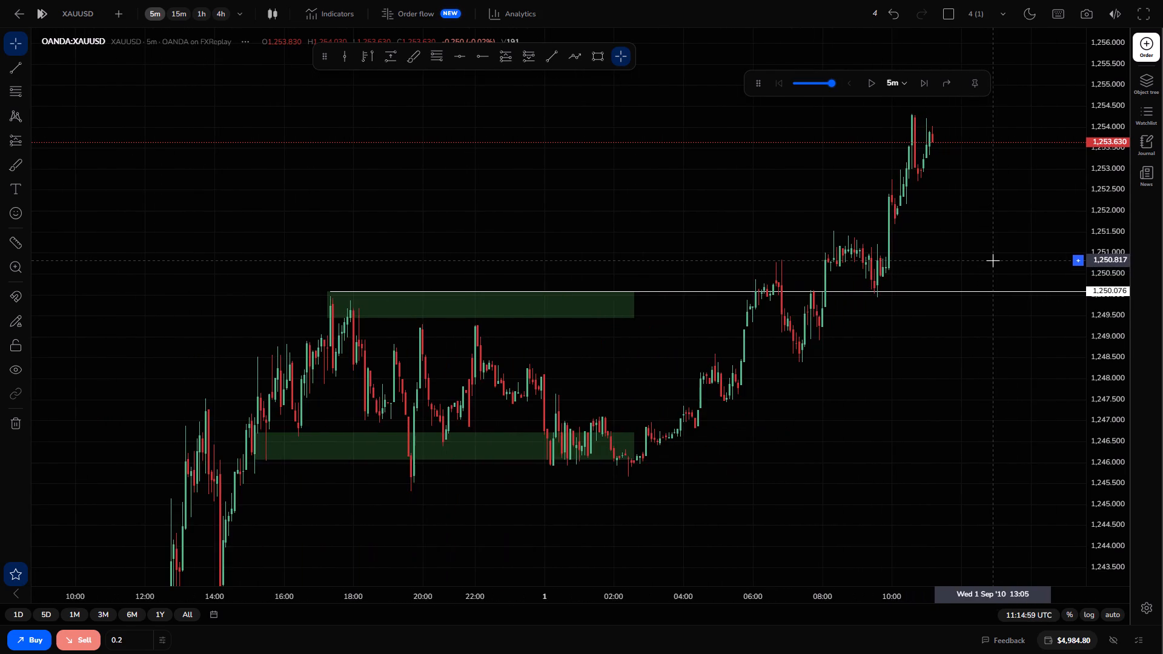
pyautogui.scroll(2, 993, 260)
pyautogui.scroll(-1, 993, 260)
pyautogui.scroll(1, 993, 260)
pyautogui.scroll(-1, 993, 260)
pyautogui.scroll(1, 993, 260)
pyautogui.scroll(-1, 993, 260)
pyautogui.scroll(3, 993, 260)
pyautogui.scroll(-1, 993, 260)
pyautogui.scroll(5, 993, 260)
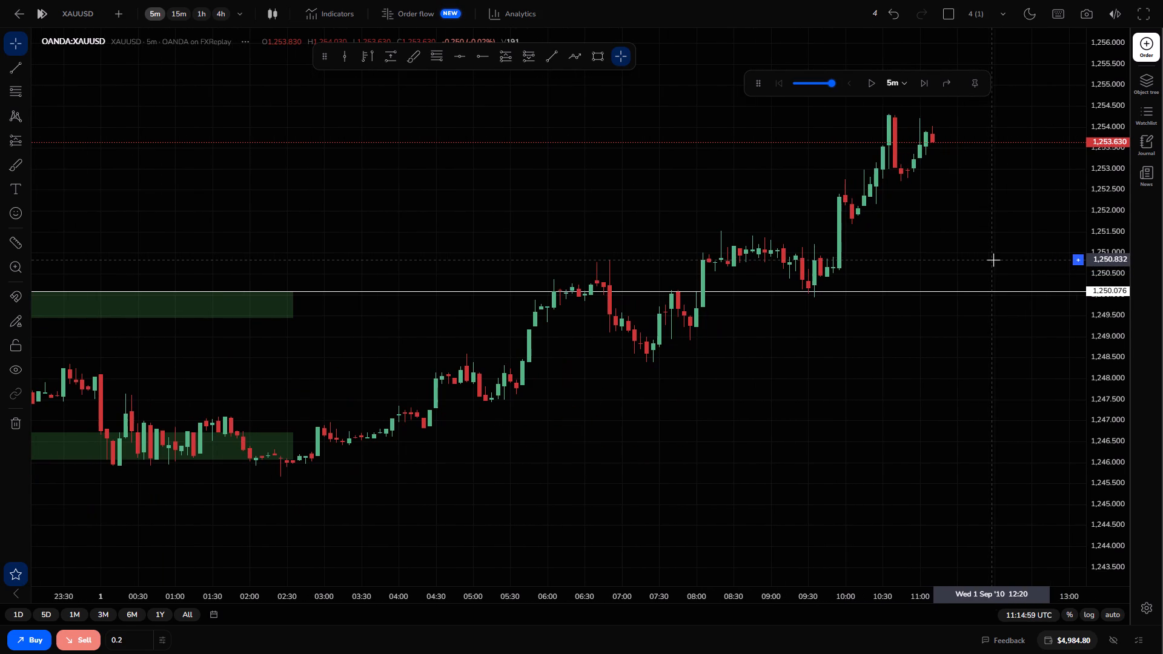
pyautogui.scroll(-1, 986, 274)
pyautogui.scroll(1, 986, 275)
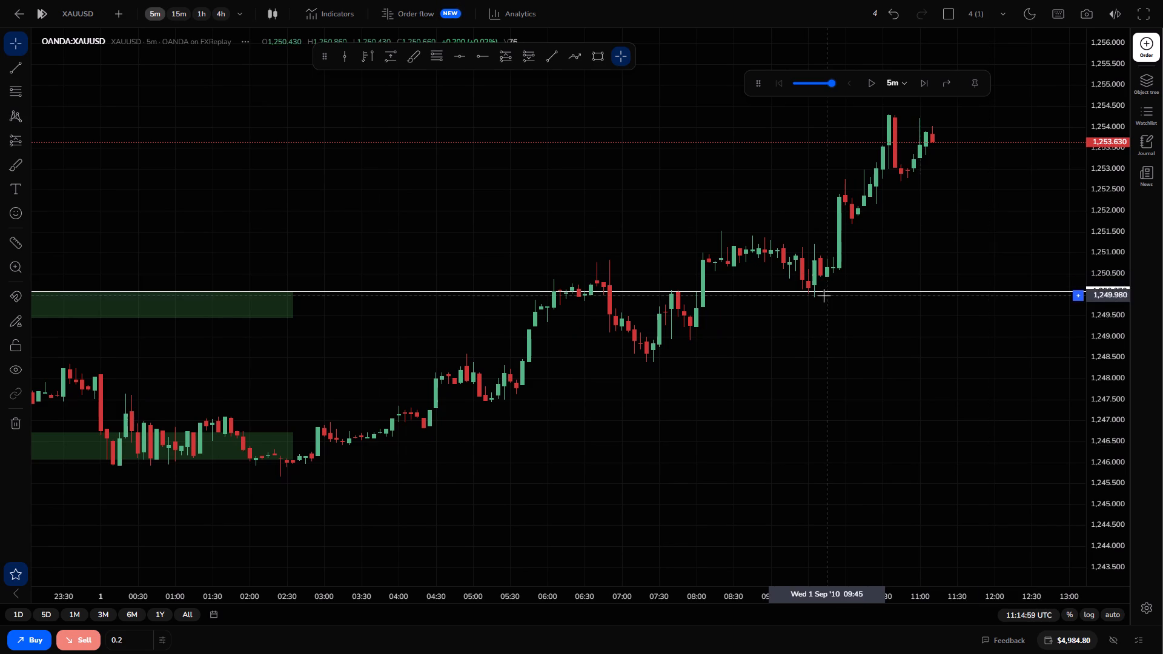
# Advance the replay candle by candle from 11:14:59 to 12:34:59 UTC on 1 September.
pyautogui.scroll(-1, 960, 122)
pyautogui.scroll(1, 958, 129)
pyautogui.scroll(-4, 958, 131)
pyautogui.moveTo(1097, 141); pyautogui.dragTo(1095, 153)
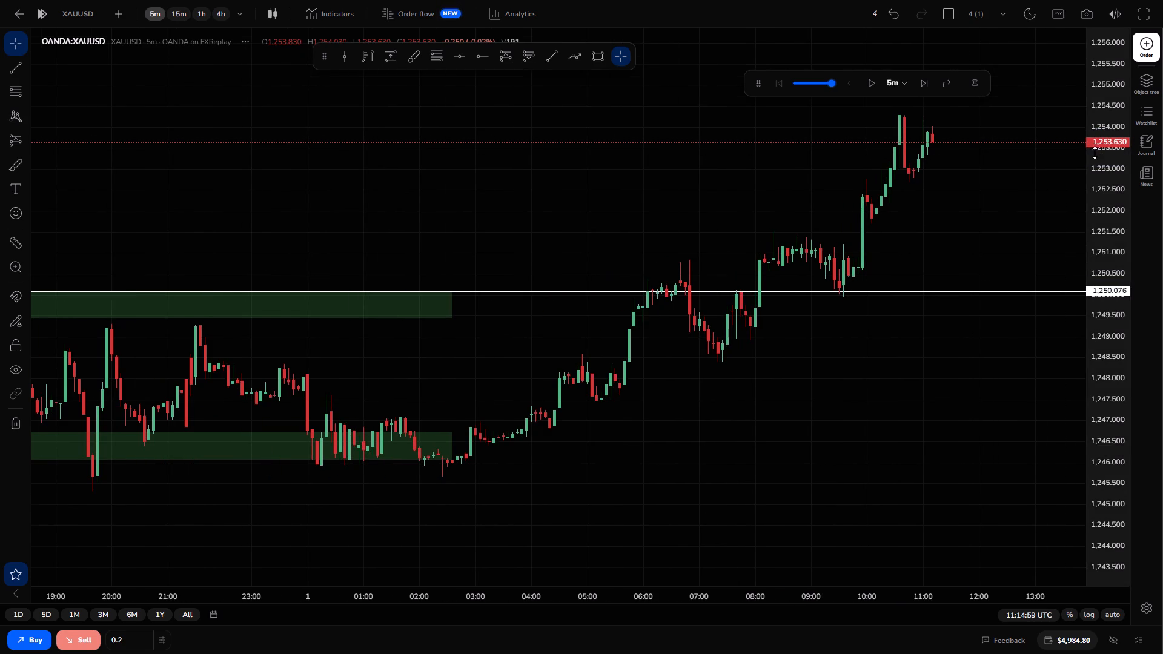
pyautogui.moveTo(1095, 153); pyautogui.dragTo(1080, 194)
pyautogui.scroll(1, 861, 240)
pyautogui.scroll(-1, 872, 245)
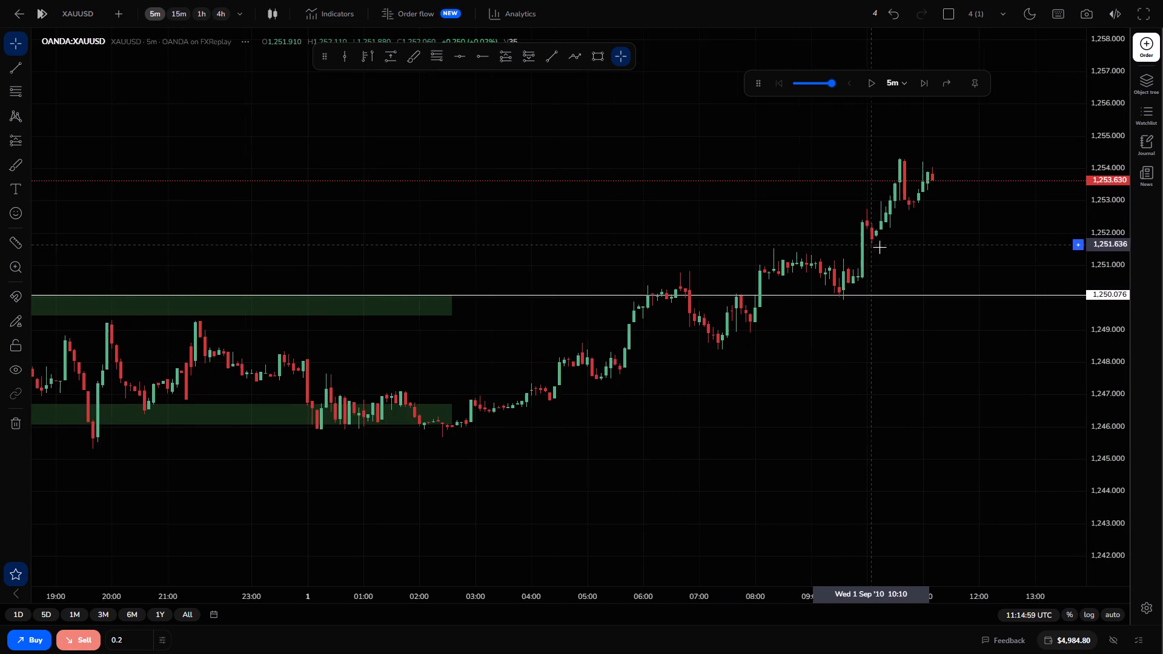
pyautogui.scroll(-2, 880, 247)
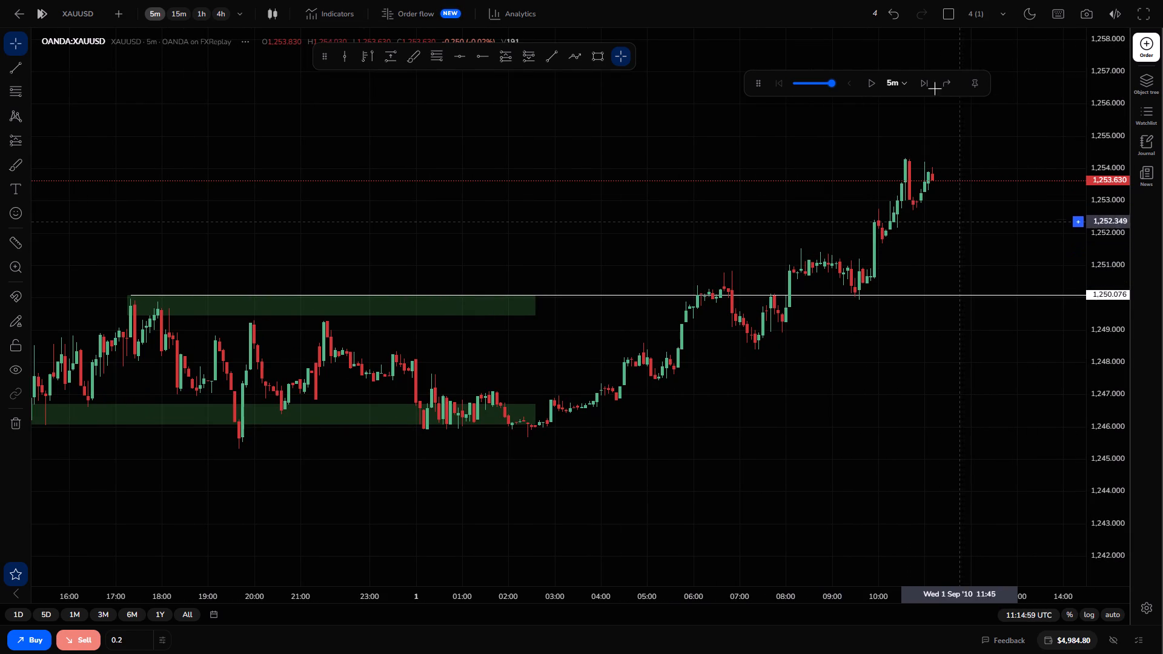
pyautogui.tripleClick(919, 78)
pyautogui.tripleClick(919, 78)
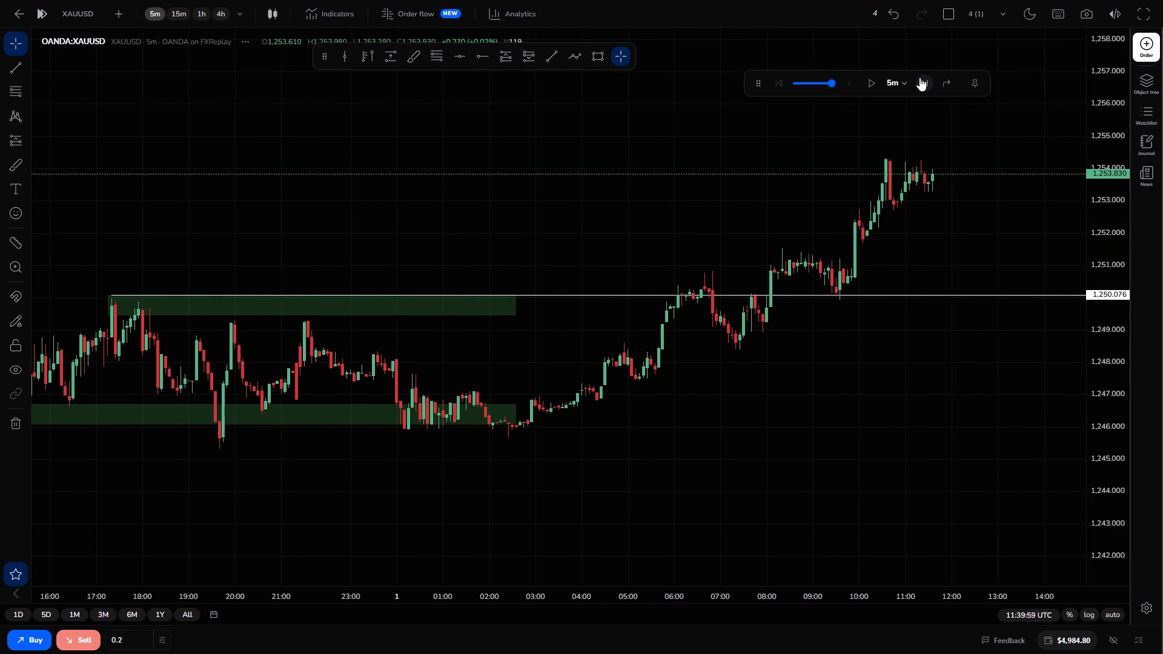
pyautogui.tripleClick(919, 78)
pyautogui.tripleClick(919, 78)
pyautogui.tripleClick(919, 78)
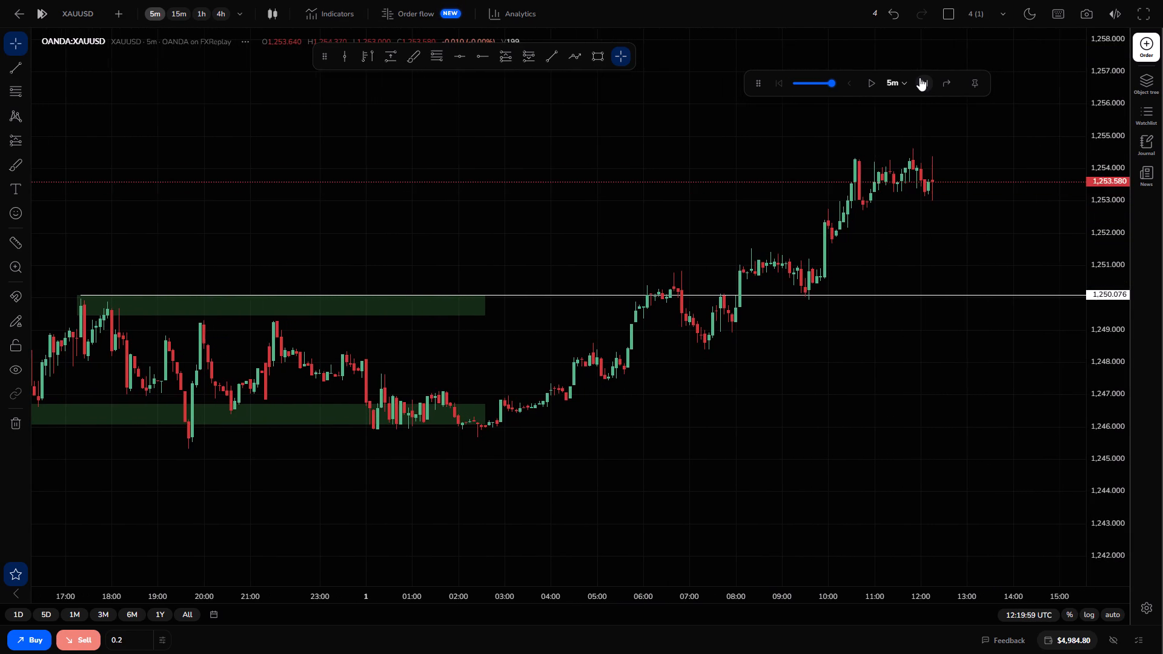
pyautogui.click(919, 78)
# Examine the 1 September consolidation above the horizontal ray against the earlier range between the two green zones.
pyautogui.moveTo(1009, 187); pyautogui.dragTo(979, 214)
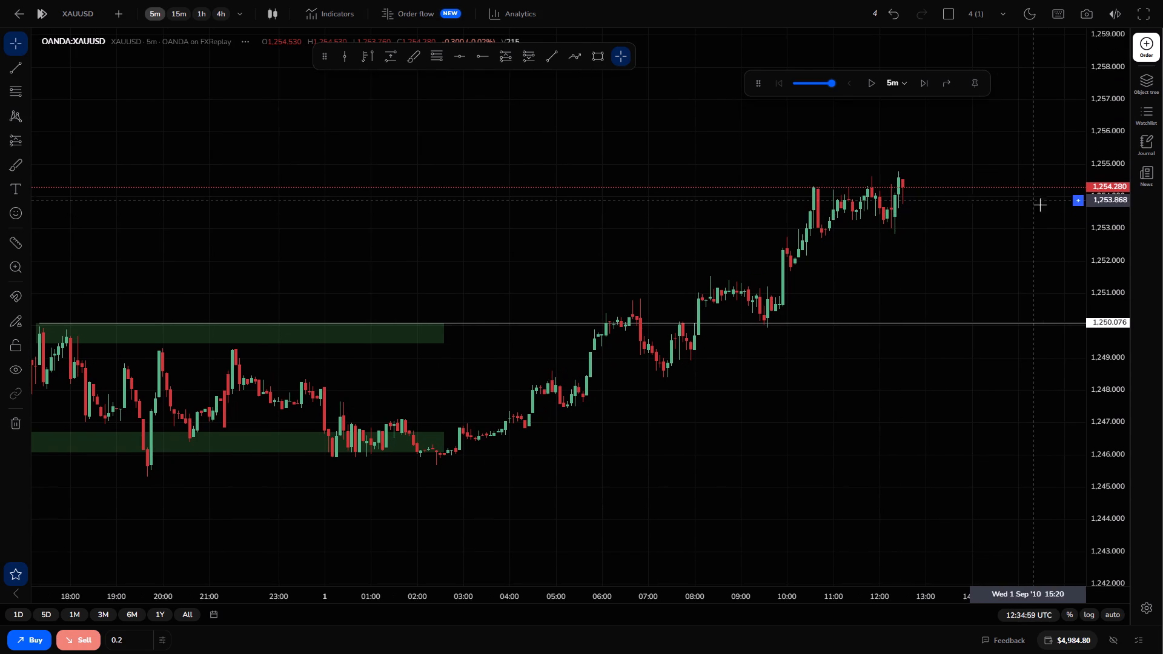
pyautogui.click(1085, 248)
pyautogui.moveTo(1098, 240); pyautogui.dragTo(1089, 202)
pyautogui.moveTo(1084, 195); pyautogui.dragTo(1074, 152)
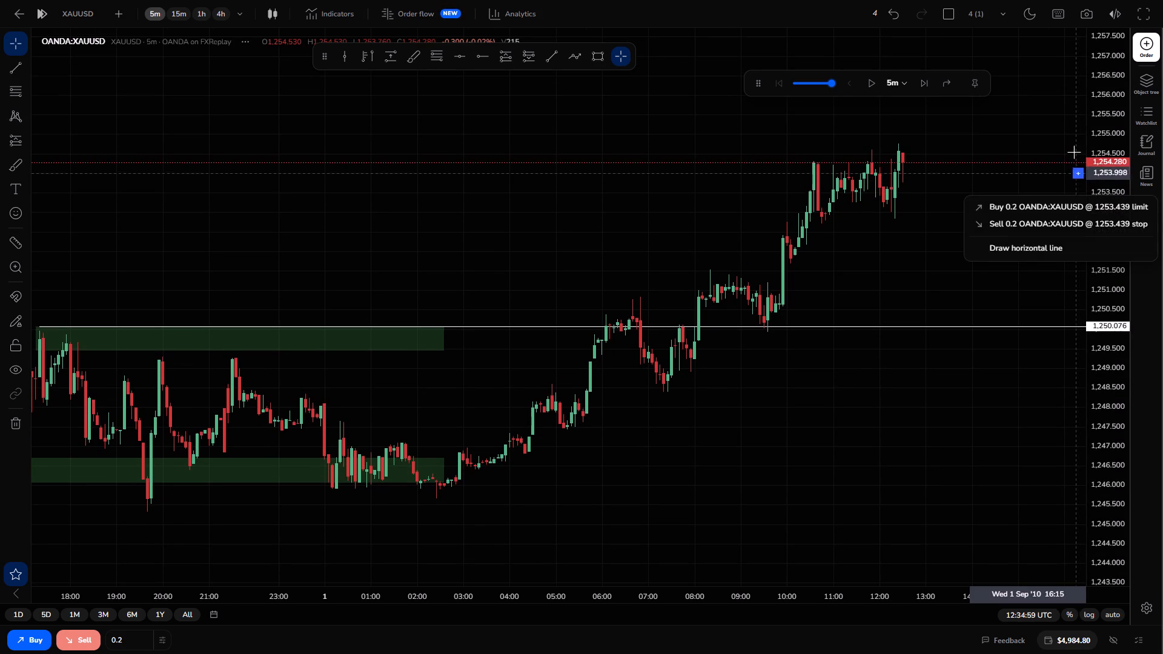
pyautogui.moveTo(1074, 152); pyautogui.dragTo(1072, 142)
pyautogui.click(783, 242)
pyautogui.moveTo(573, 243); pyautogui.dragTo(953, 279)
pyautogui.scroll(-1, 901, 275)
pyautogui.scroll(1, 900, 279)
pyautogui.scroll(-1, 899, 288)
pyautogui.scroll(1, 899, 288)
pyautogui.scroll(-1, 899, 291)
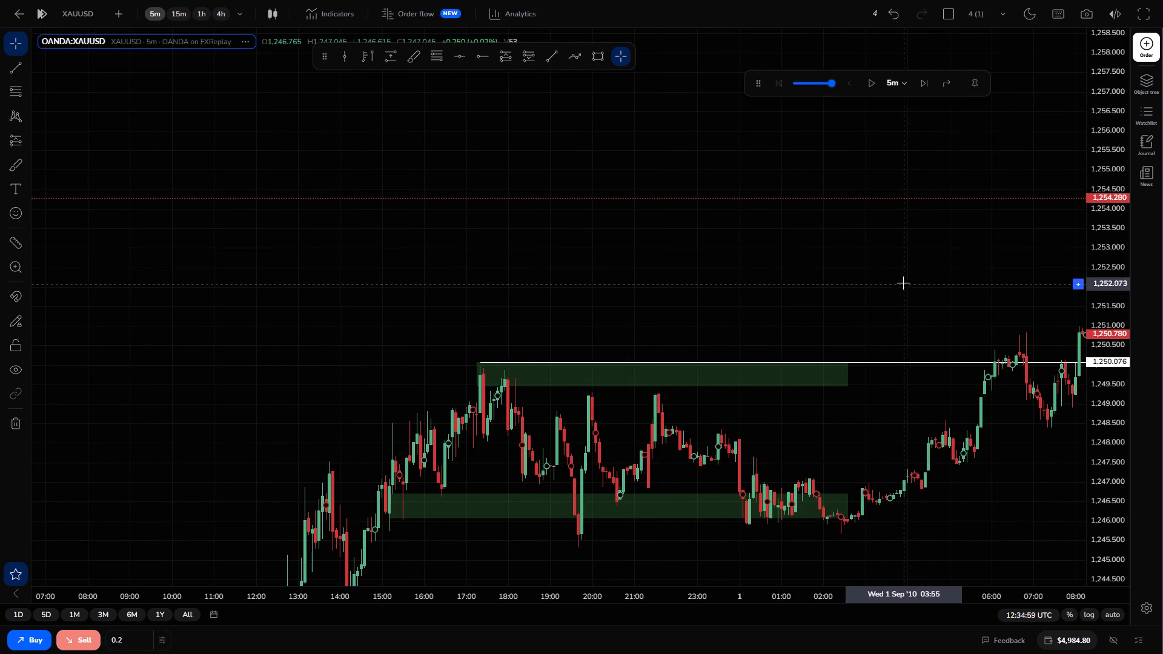
pyautogui.scroll(-3, 903, 283)
pyautogui.moveTo(924, 280); pyautogui.dragTo(691, 164)
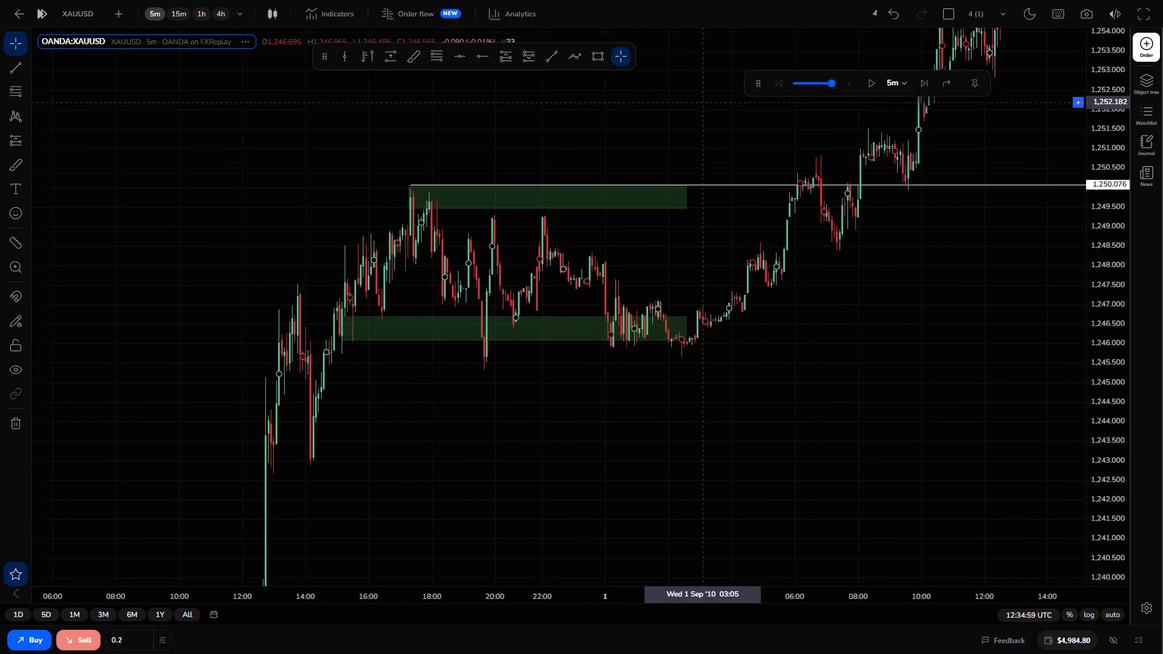
pyautogui.moveTo(691, 164); pyautogui.dragTo(512, 283)
pyautogui.scroll(1, 578, 257)
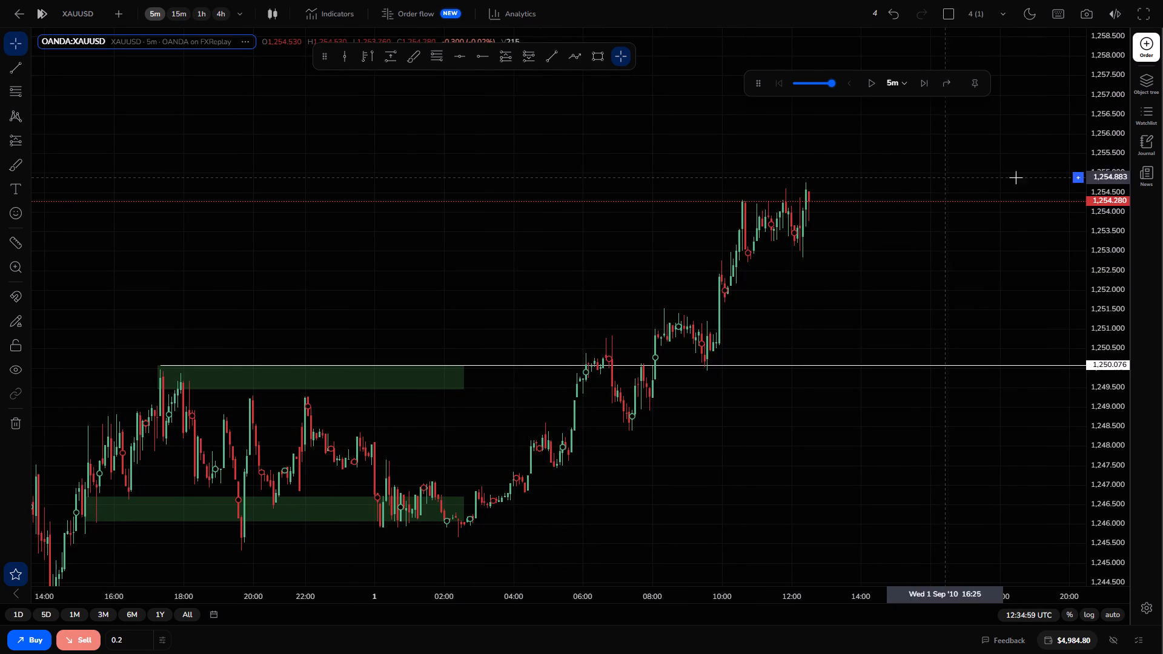
pyautogui.moveTo(1093, 172); pyautogui.dragTo(1095, 228)
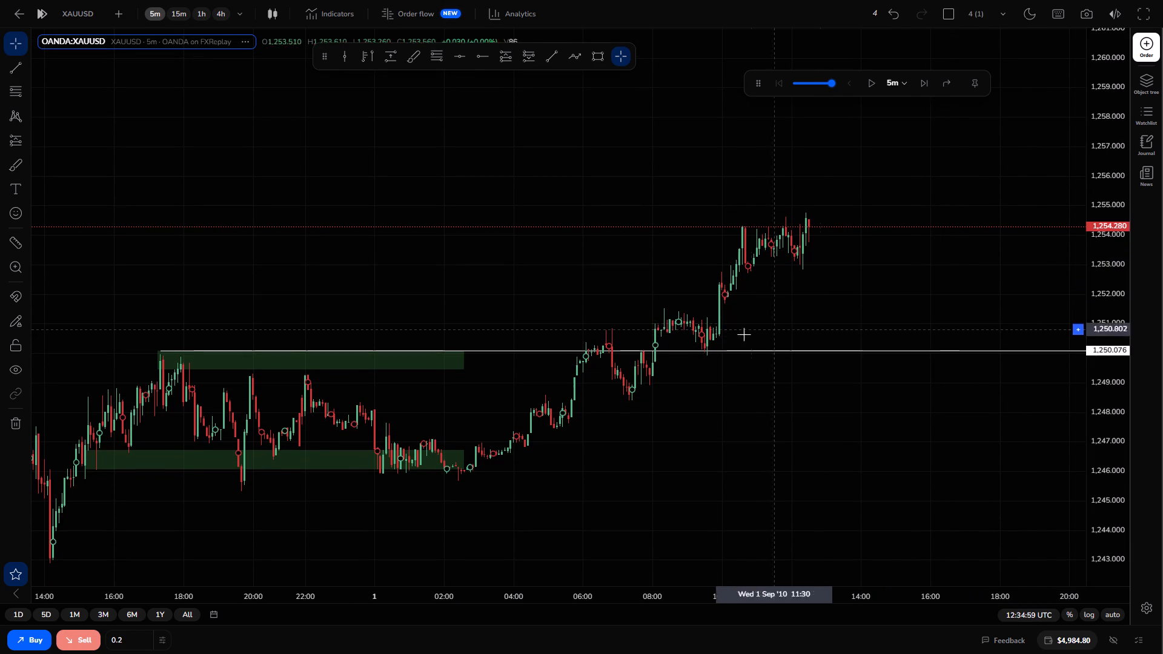
pyautogui.moveTo(800, 292); pyautogui.dragTo(798, 310)
pyautogui.scroll(1, 798, 309)
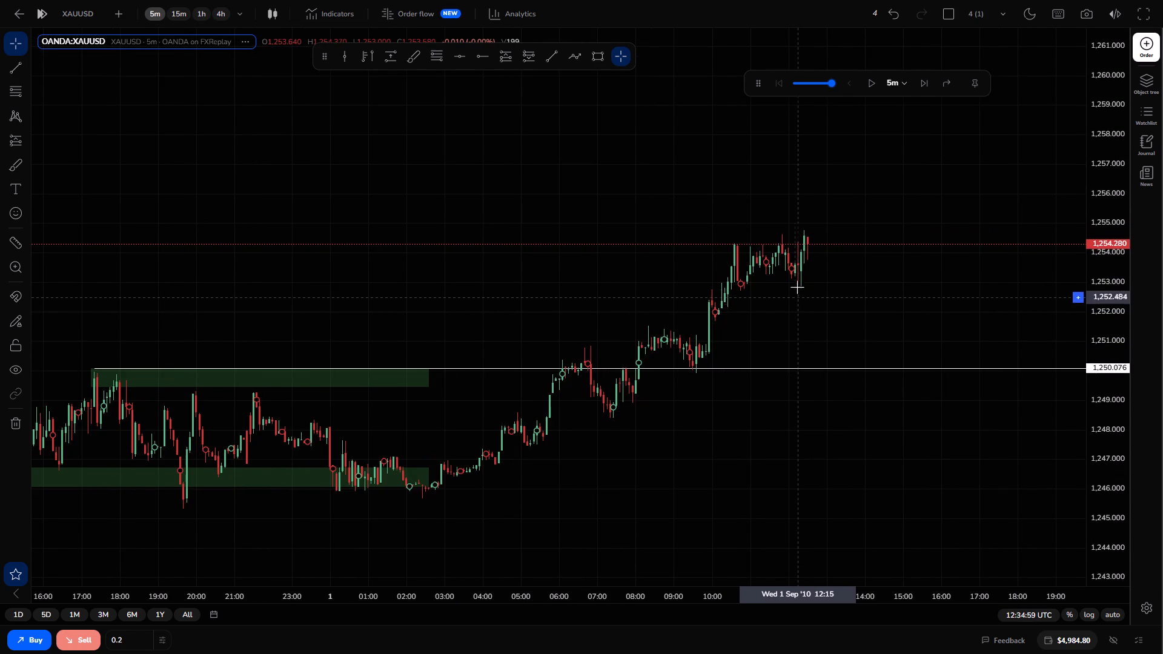
pyautogui.click(827, 188)
pyautogui.click(798, 199)
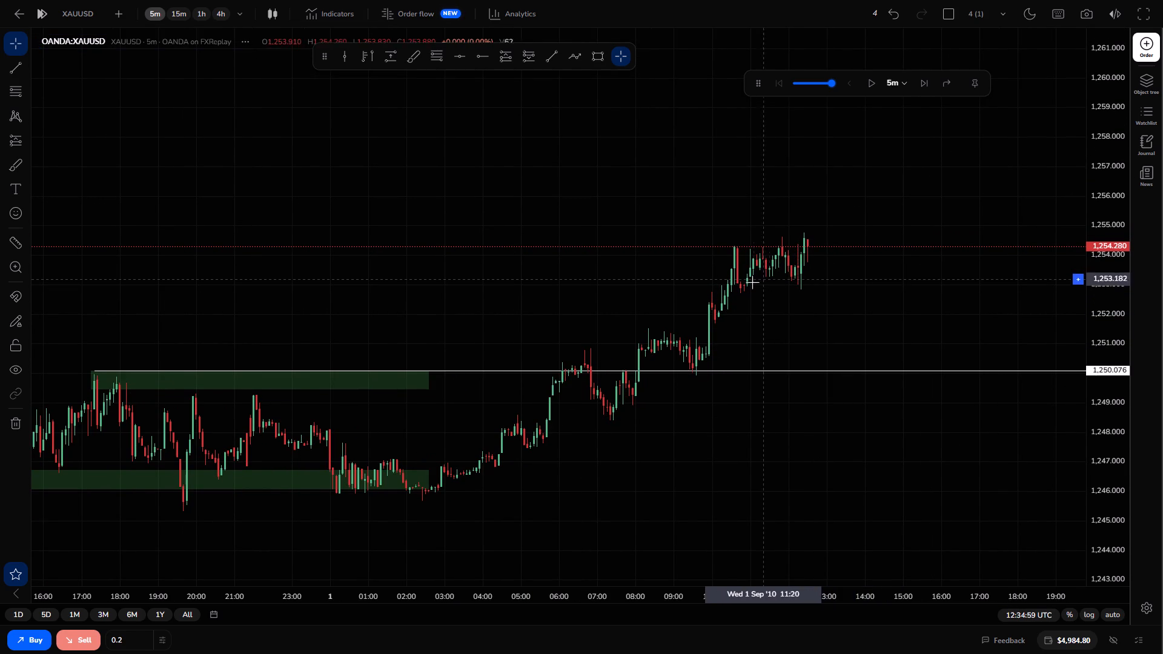
# Draw a rectangle zone under the late-morning consolidation, from about 1,253.02 down to 1,252.65, starting at 11:00.
pyautogui.click(596, 57)
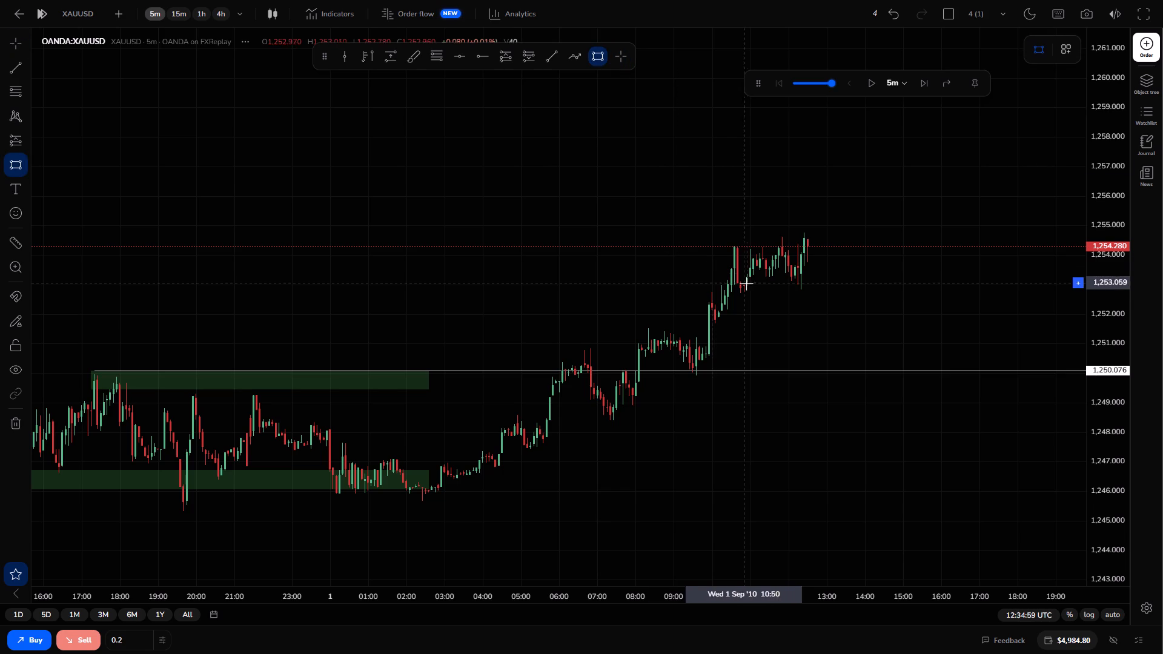
pyautogui.click(750, 284)
pyautogui.click(920, 295)
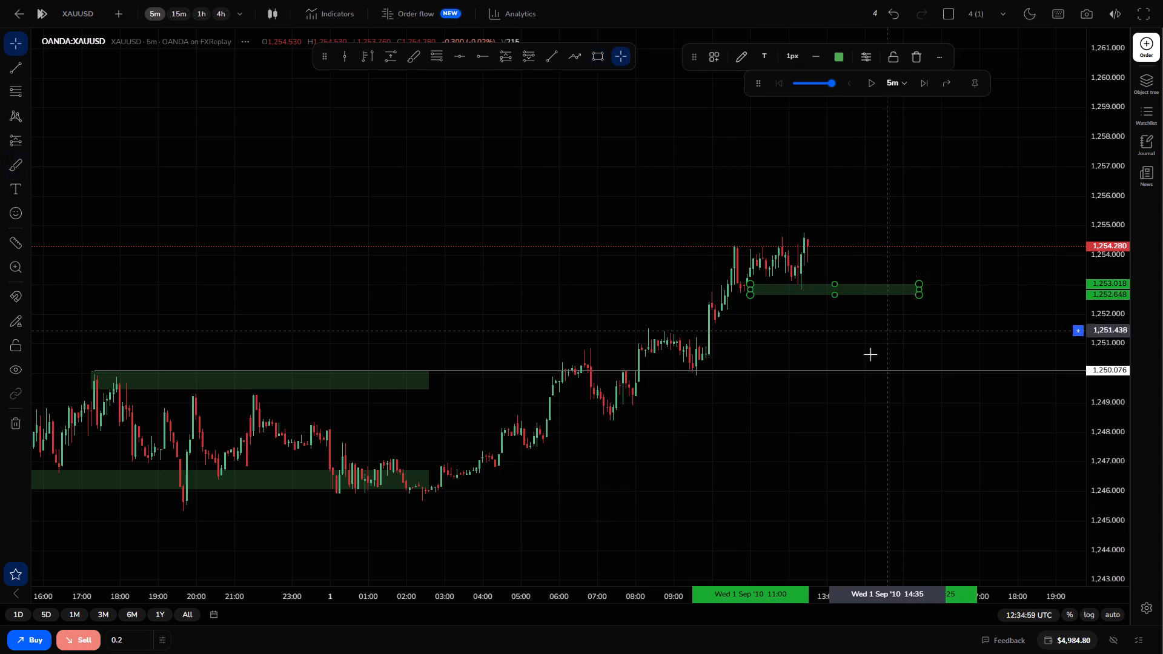
pyautogui.click(869, 355)
# Draw a rectangle zone over the consolidation's highs, from about 1,254.82 down to 1,254.50, starting at 10:50.
pyautogui.click(602, 49)
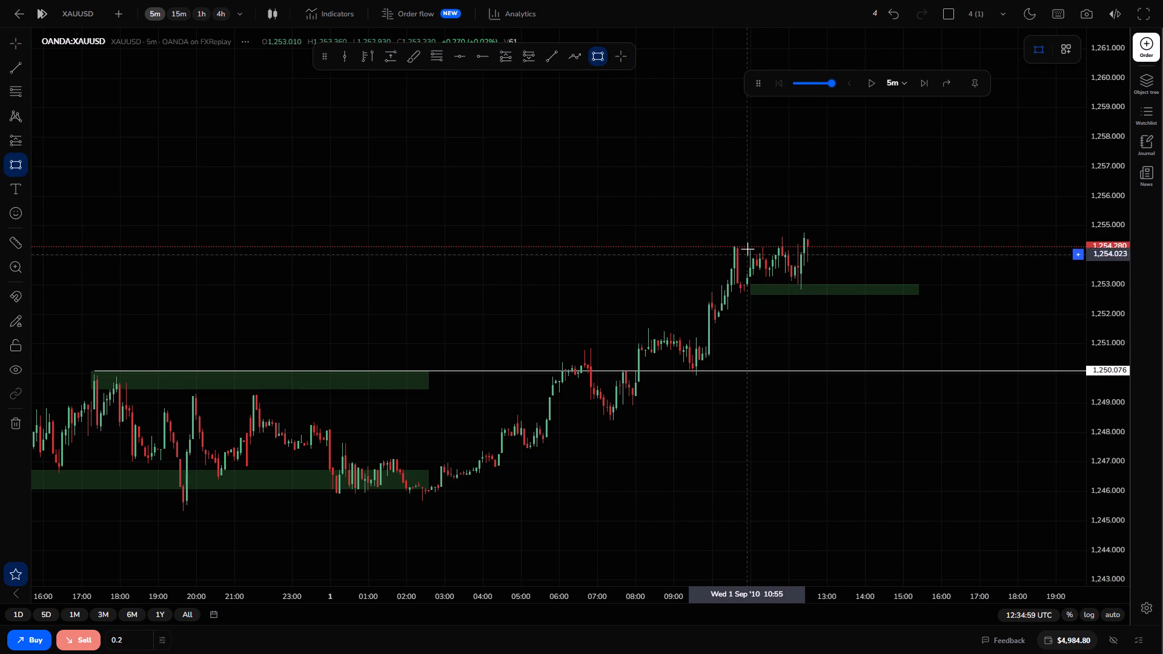
pyautogui.click(744, 231)
pyautogui.click(871, 240)
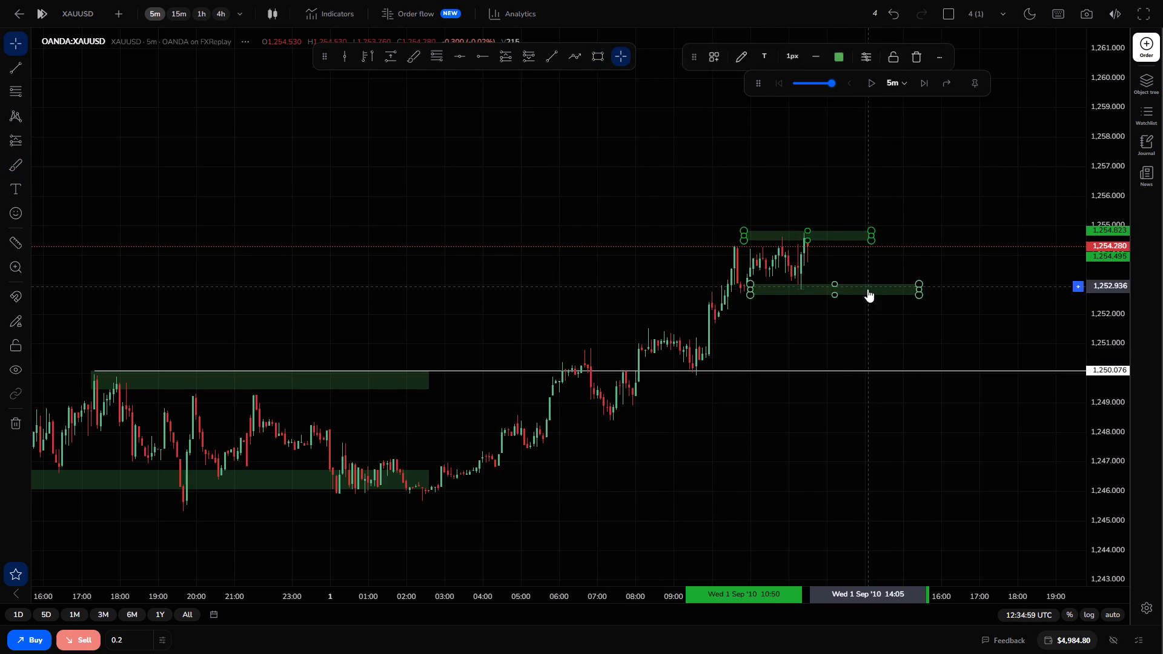
pyautogui.click(867, 289)
pyautogui.click(883, 261)
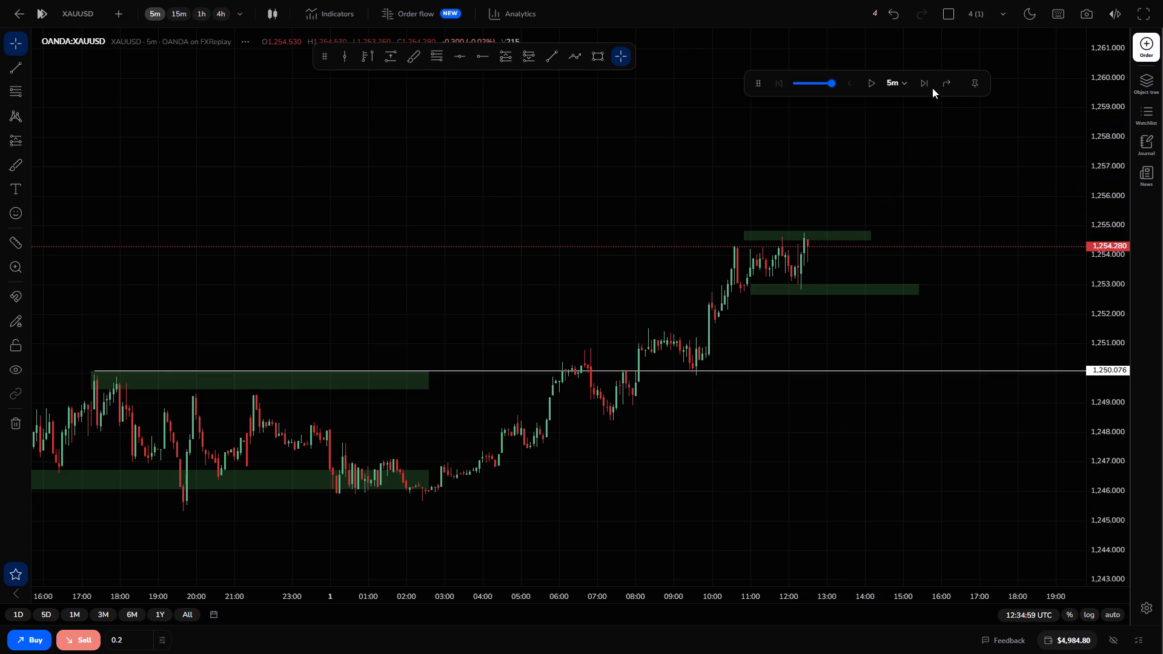
# Advance the replay three candles to 12:49:59 UTC.
pyautogui.click(928, 82)
pyautogui.click(928, 82)
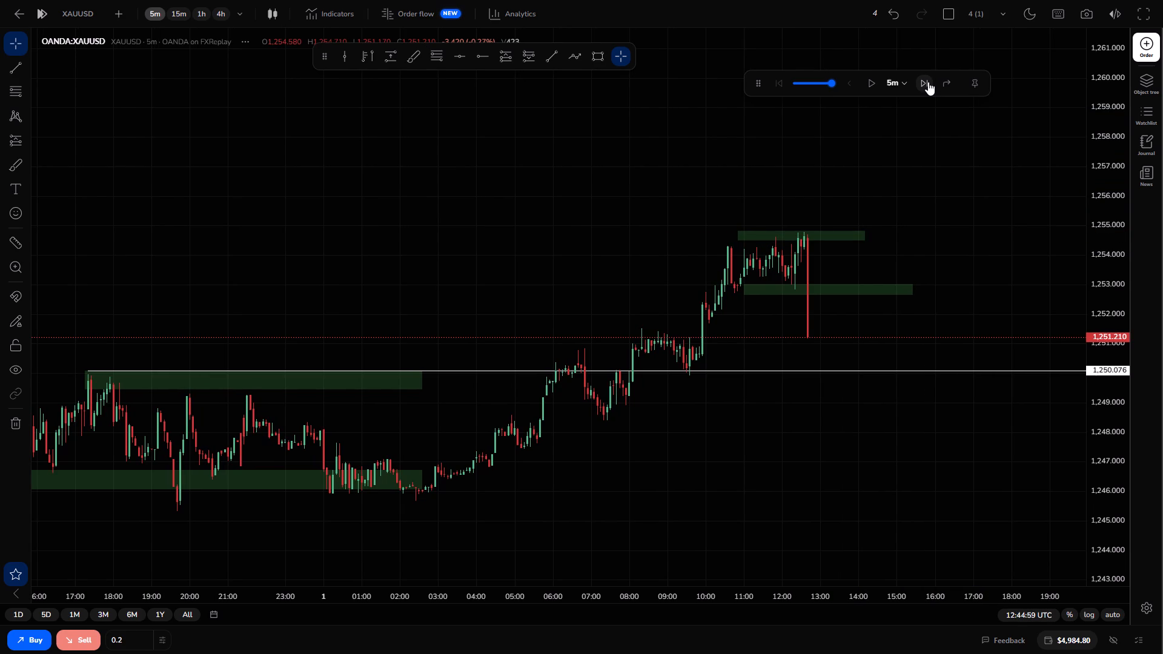
pyautogui.click(928, 82)
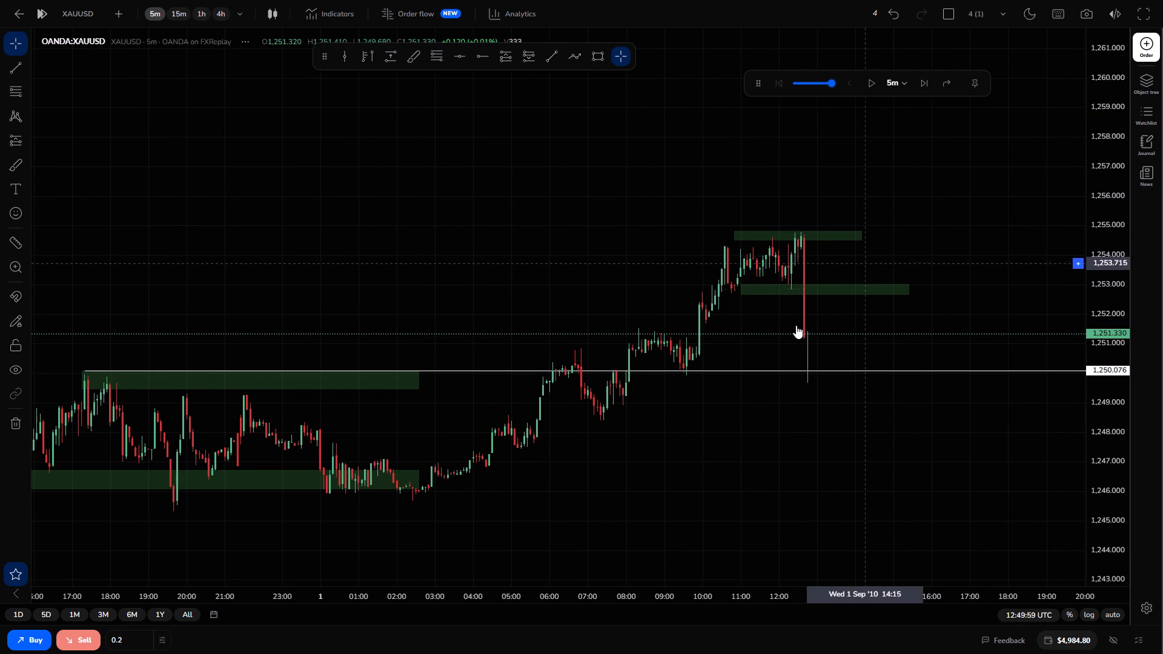
# Buy 0.2 XAUUSD at market and set a take profit at about 1,254.84, by the new upper zone's top edge.
pyautogui.click(31, 636)
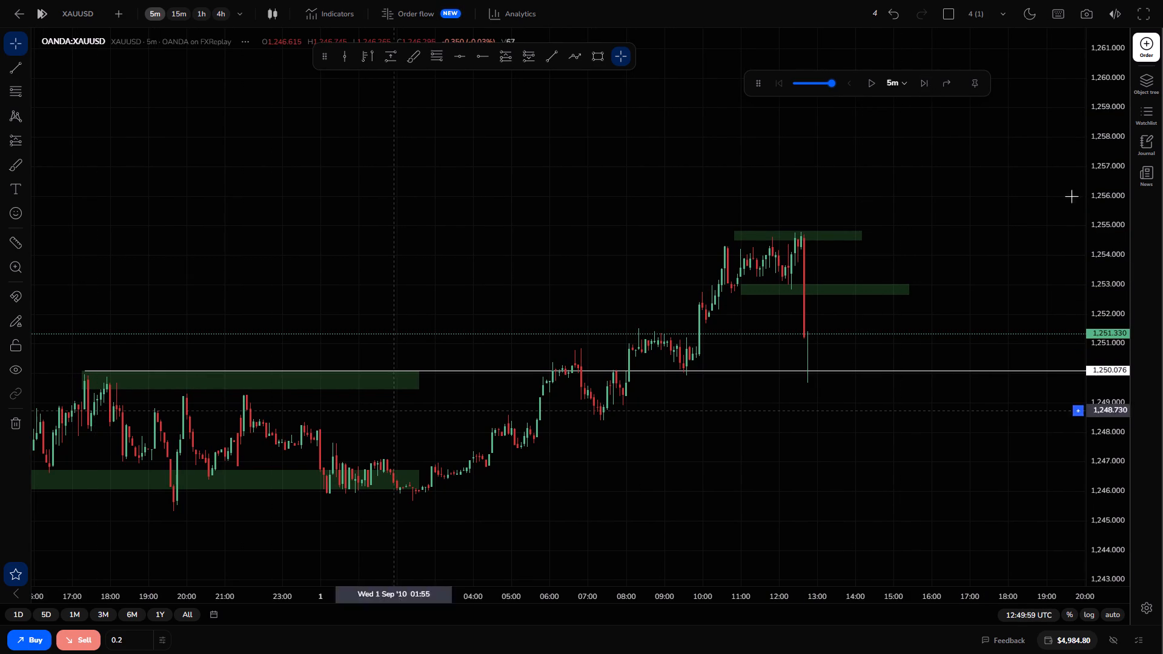
pyautogui.moveTo(976, 339); pyautogui.dragTo(981, 289)
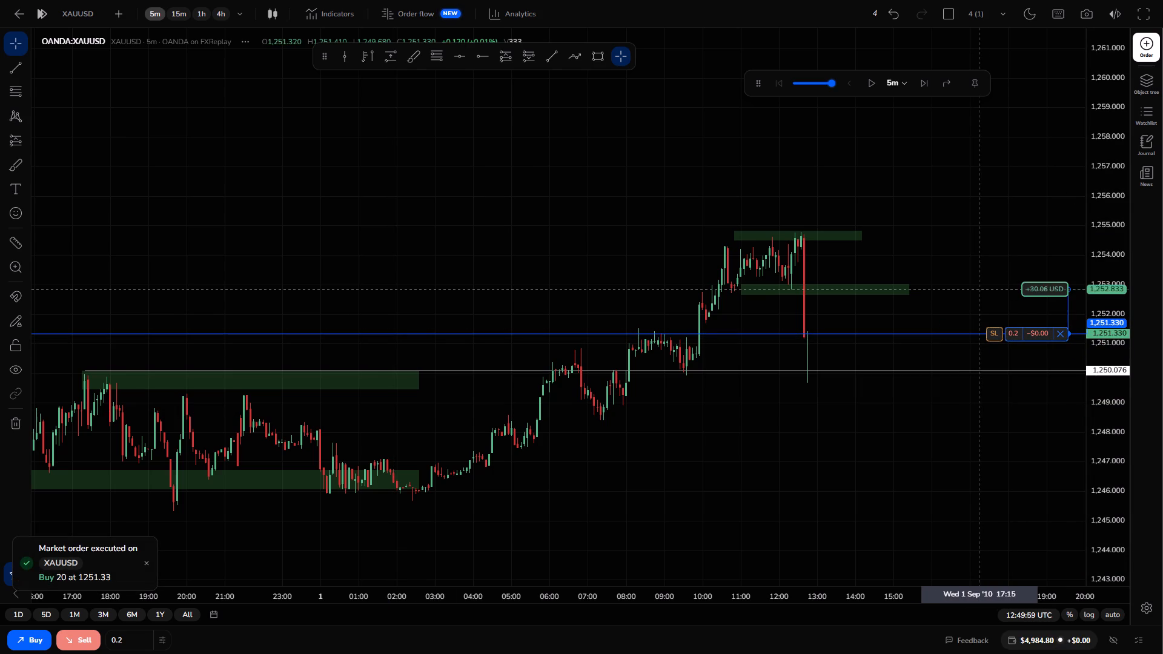
pyautogui.moveTo(981, 289); pyautogui.dragTo(985, 275)
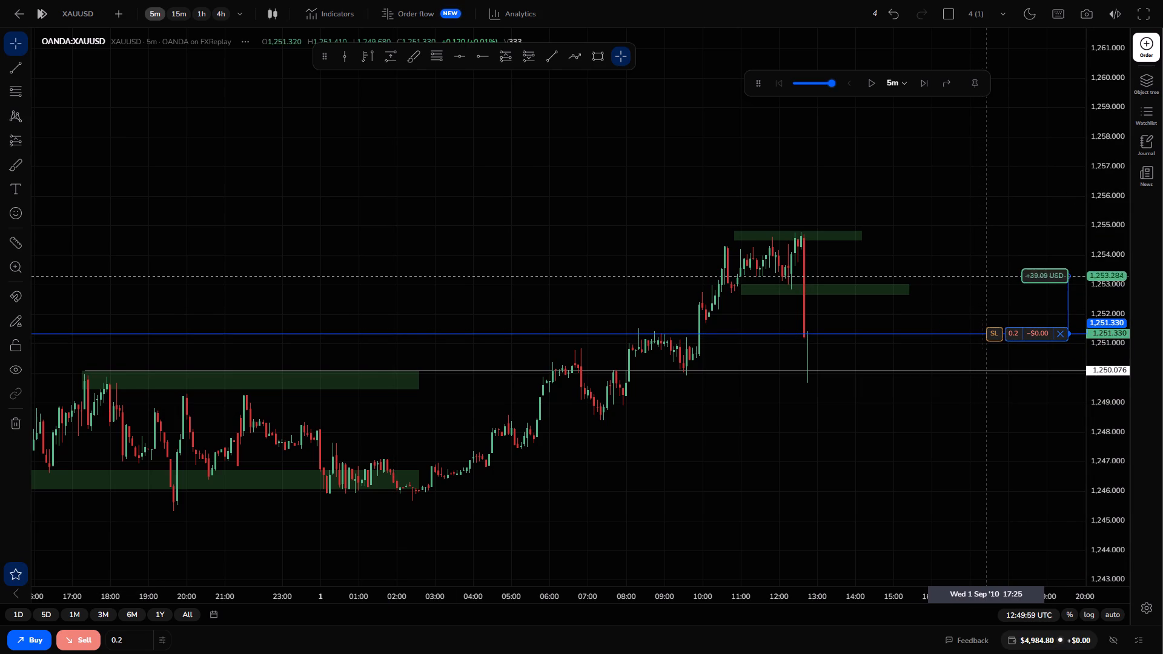
pyautogui.moveTo(985, 275); pyautogui.dragTo(998, 230)
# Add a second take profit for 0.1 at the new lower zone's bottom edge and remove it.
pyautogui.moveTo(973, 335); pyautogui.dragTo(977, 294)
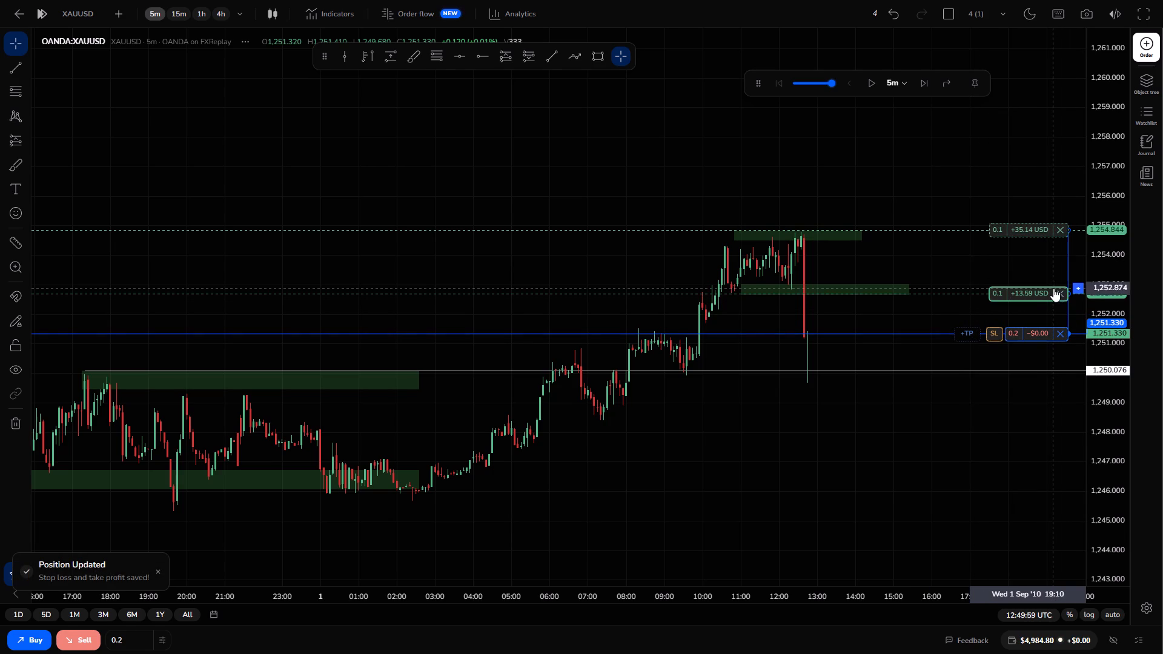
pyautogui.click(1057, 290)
# Move the long position's take profit to 1,254.823, at the new upper zone's top edge.
pyautogui.moveTo(1027, 233); pyautogui.dragTo(1027, 240)
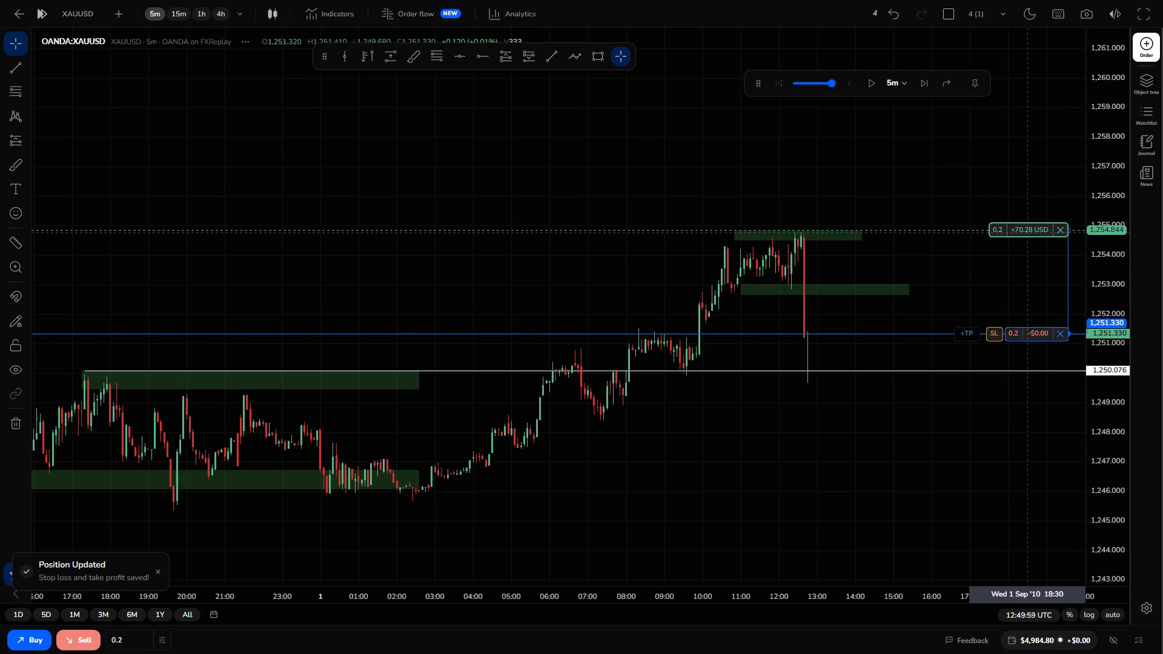
pyautogui.moveTo(1027, 240); pyautogui.dragTo(1029, 293)
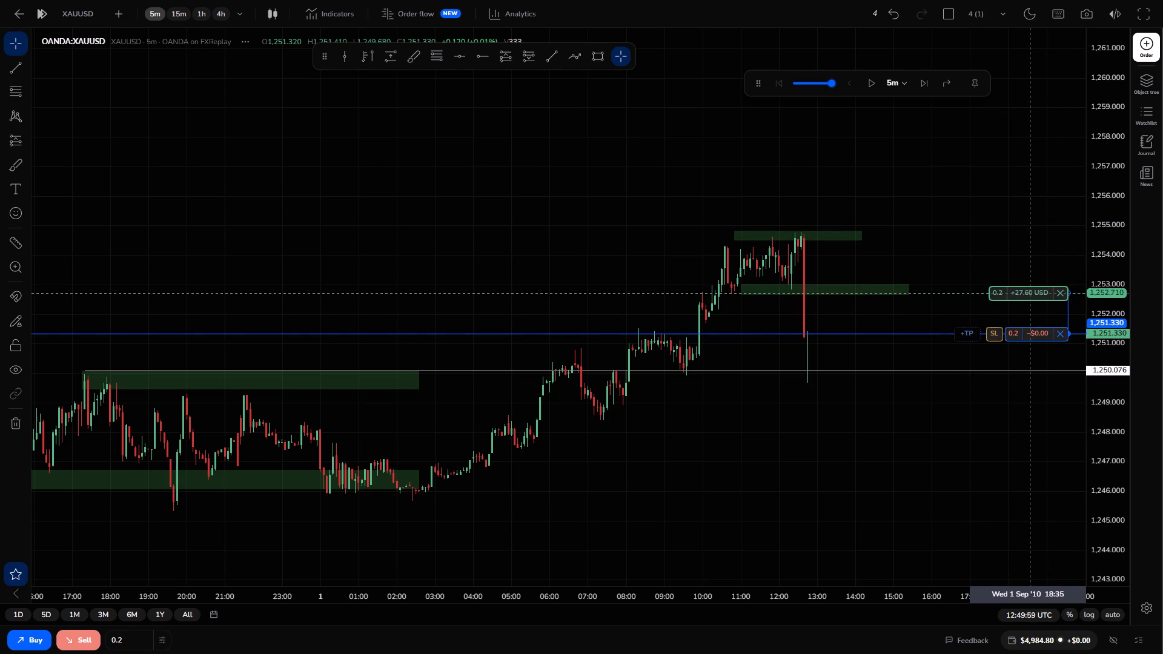
pyautogui.moveTo(1029, 293); pyautogui.dragTo(1049, 232)
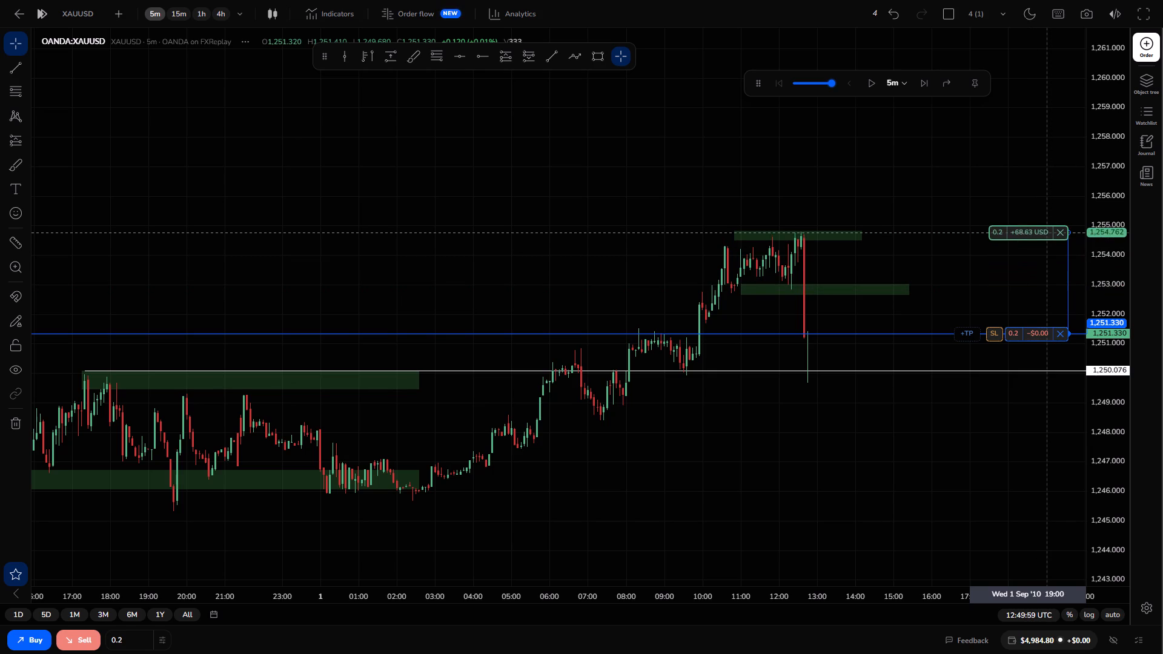
pyautogui.moveTo(1049, 232); pyautogui.dragTo(1049, 231)
# Set the long position's stop loss at 1,249.92, just below the horizontal ray.
pyautogui.moveTo(997, 330); pyautogui.dragTo(996, 369)
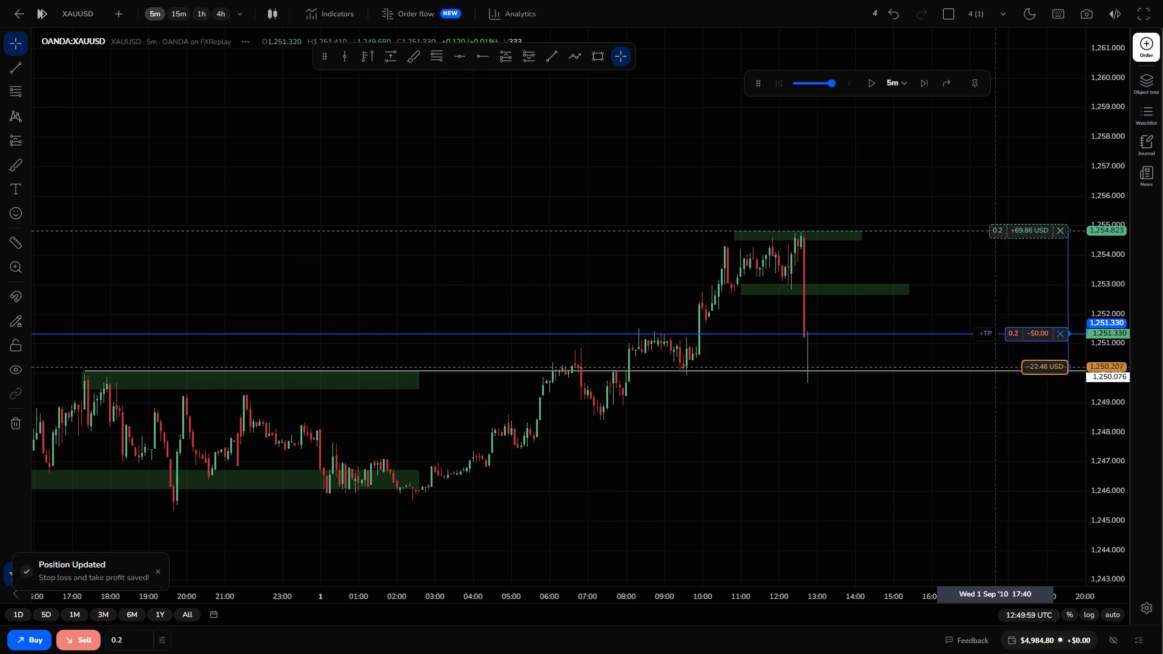
pyautogui.moveTo(996, 369); pyautogui.dragTo(996, 375)
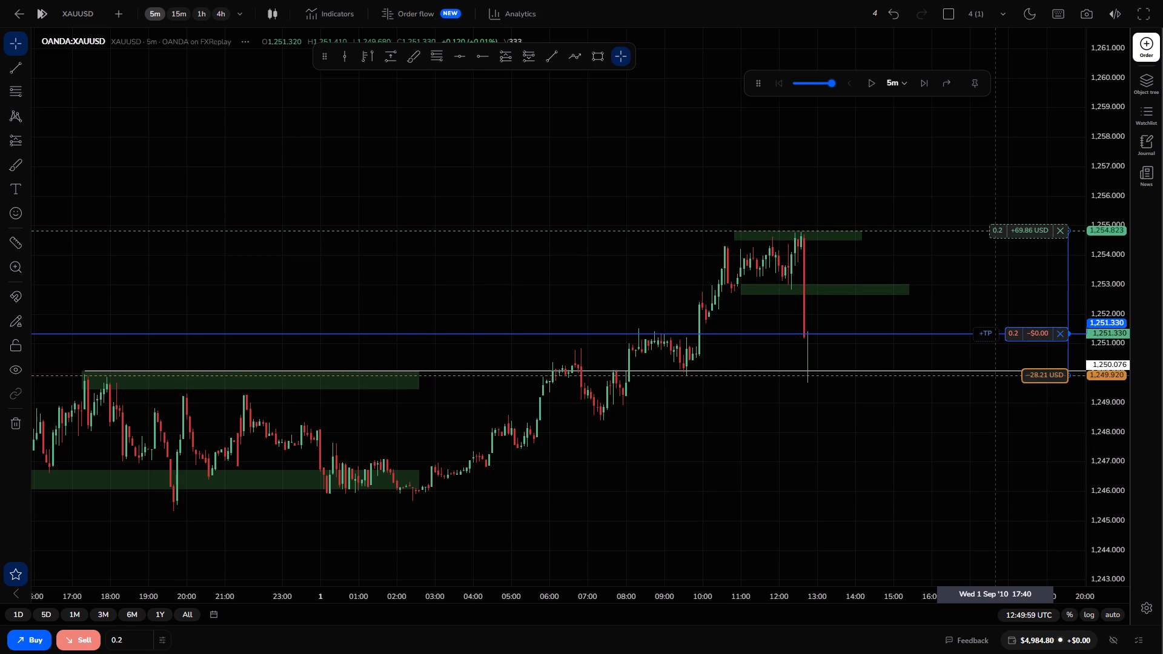
# Advance the replay candle by candle past 13:19:59 UTC to follow the long trade and the price after it.
pyautogui.click(922, 79)
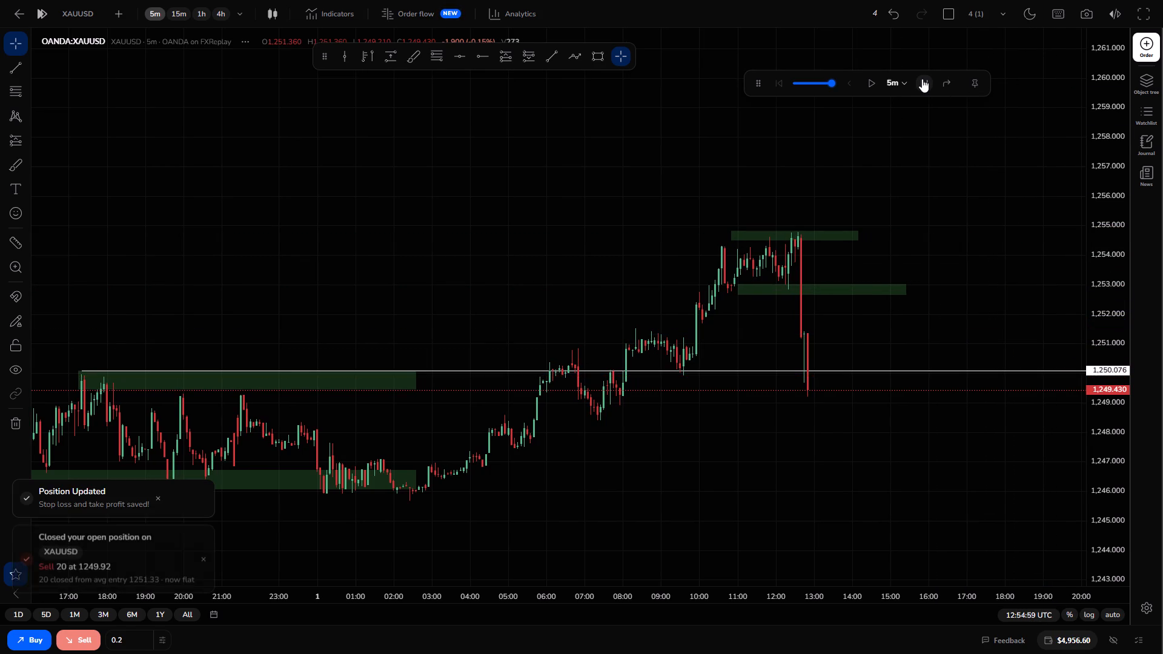
pyautogui.click(922, 79)
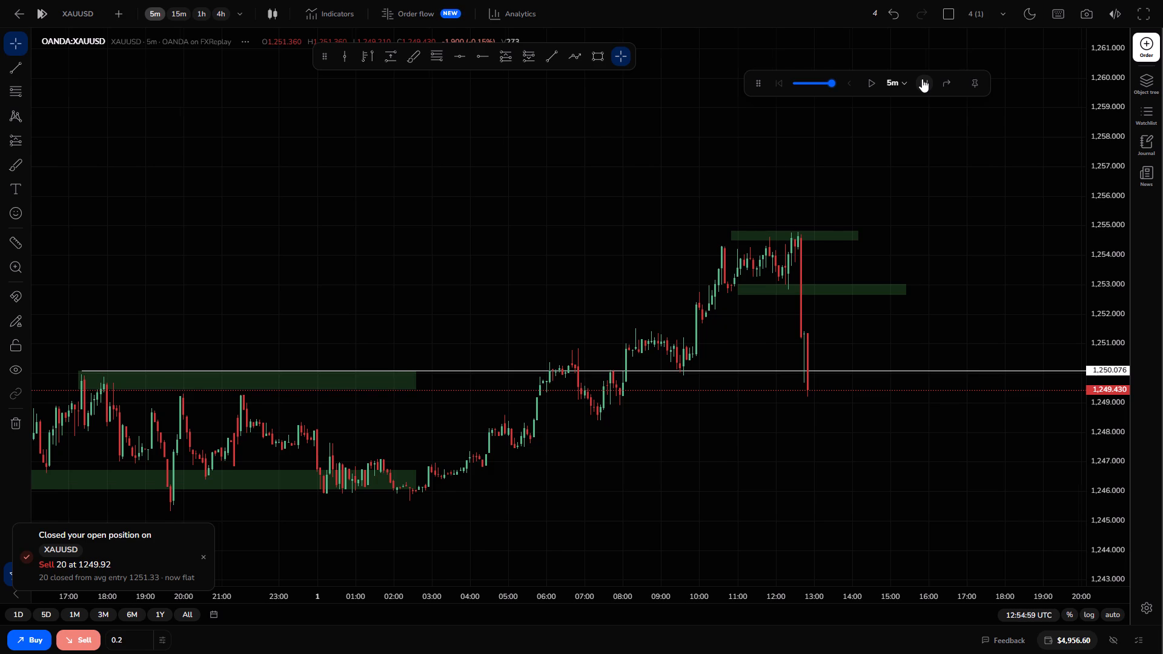
pyautogui.click(922, 79)
pyautogui.tripleClick(922, 79)
pyautogui.tripleClick(922, 79)
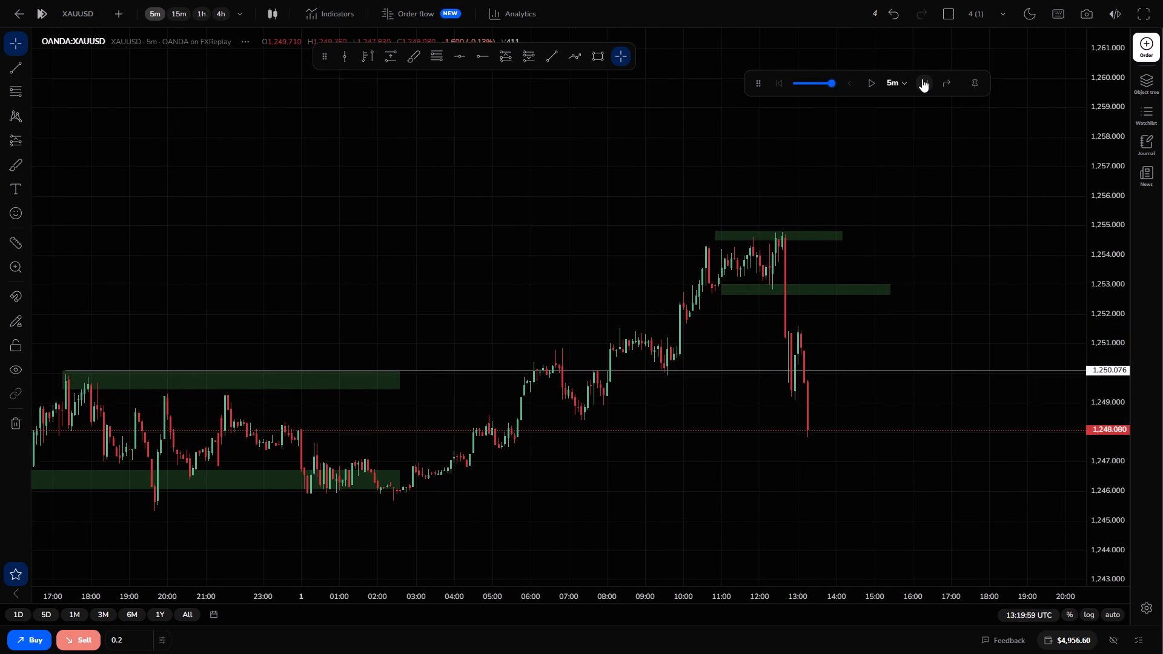
pyautogui.click(922, 79)
# Play the replay continuously and pause it at 18:34:59 UTC on 1 September.
pyautogui.click(876, 89)
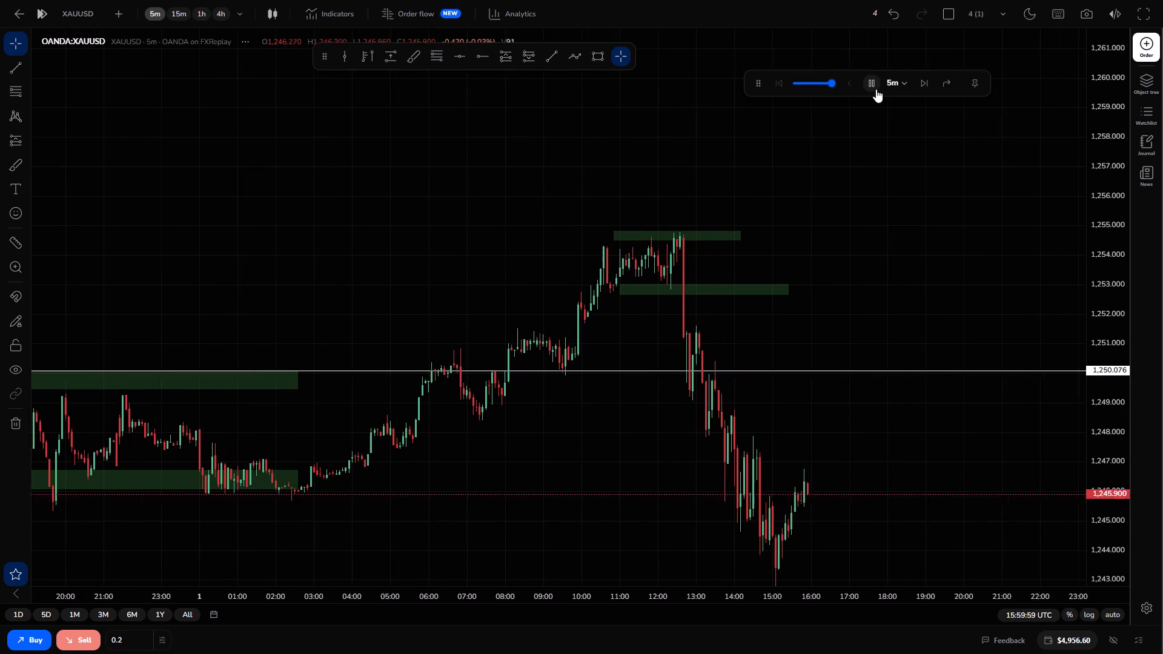
pyautogui.click(876, 89)
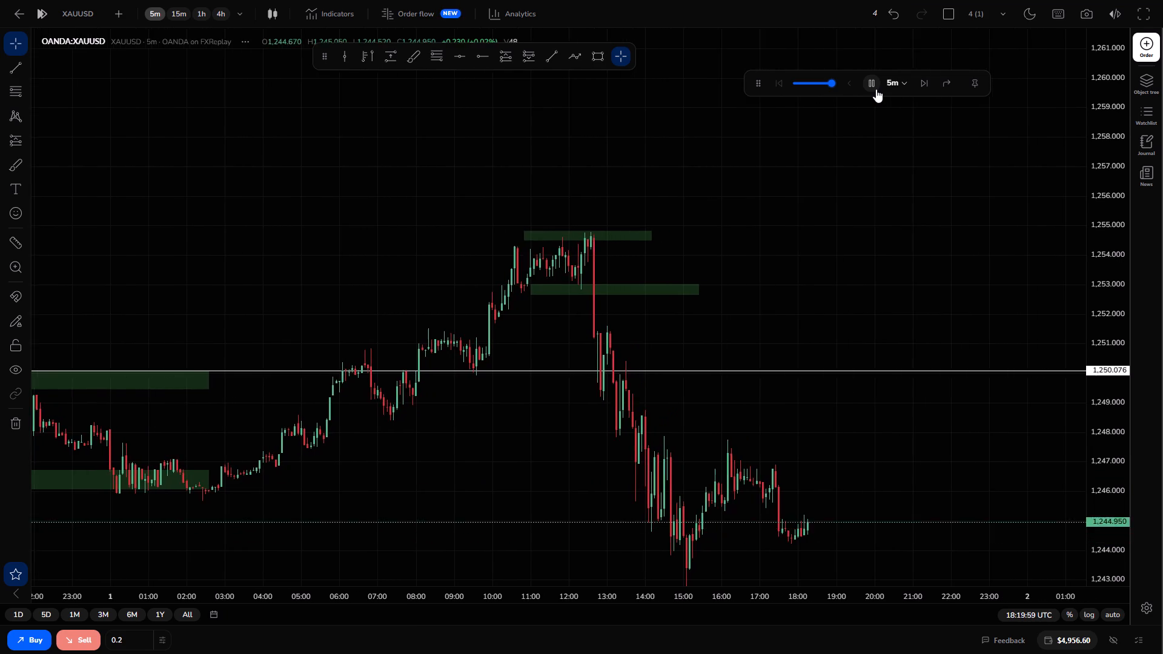
# Examine the afternoon price action from the two new green zones down through the horizontal ray.
pyautogui.moveTo(812, 189); pyautogui.dragTo(847, 132)
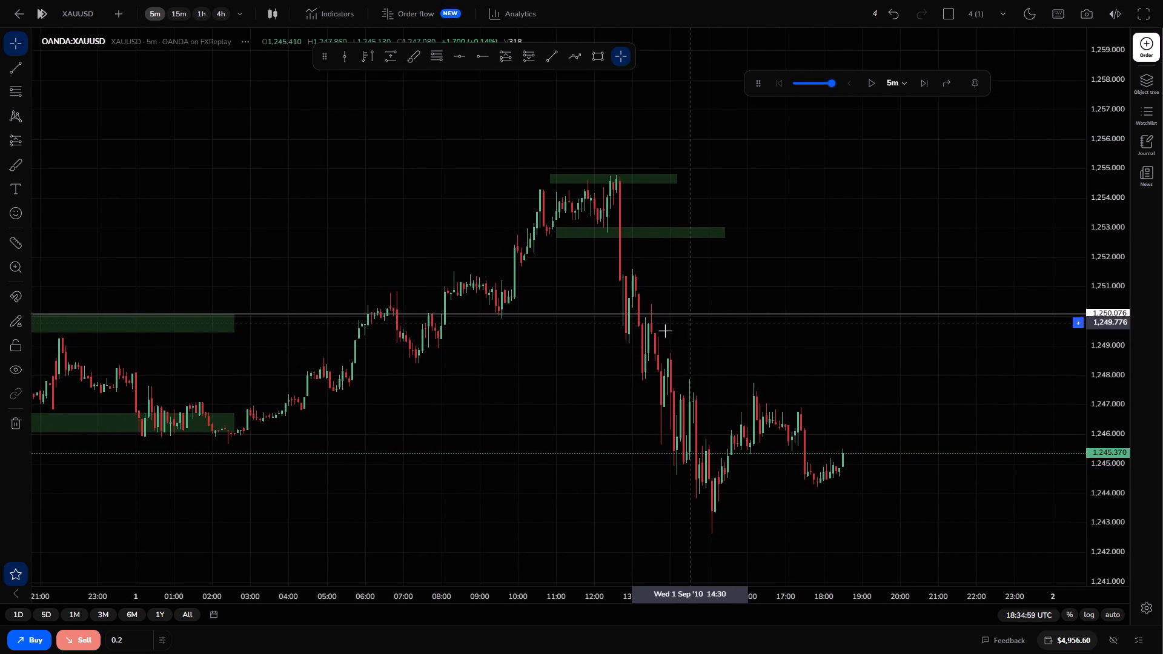
pyautogui.moveTo(488, 368); pyautogui.dragTo(585, 357)
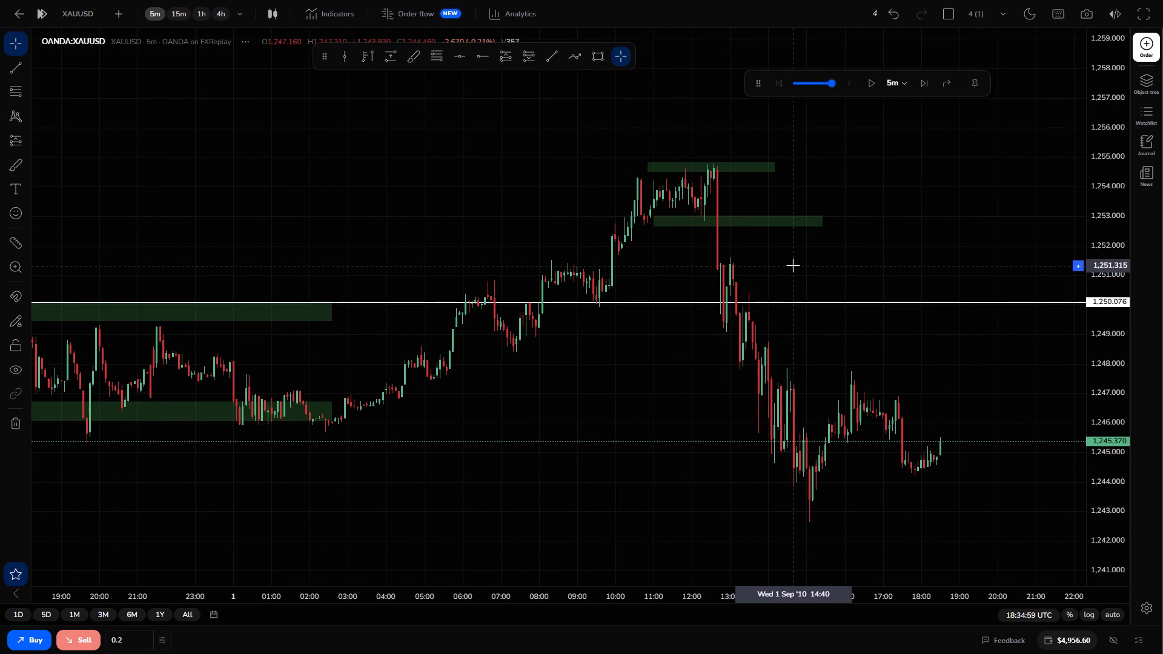
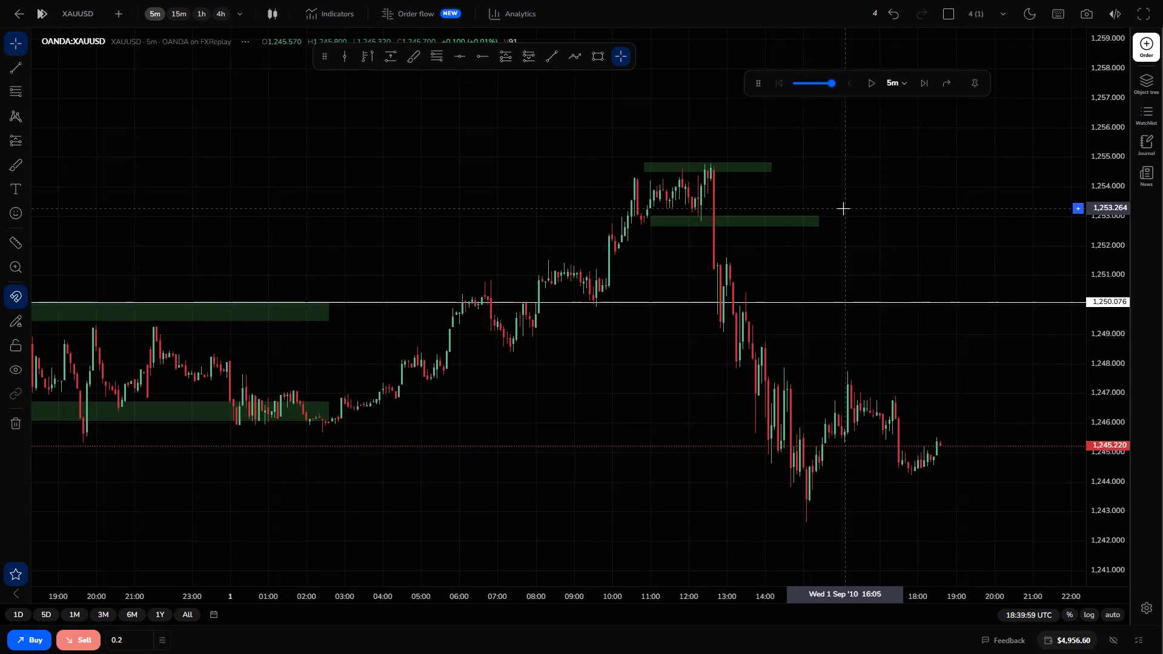
# Advance the replay candle by candle to 19:04:59 UTC on 1 September.
pyautogui.hotkey('ctrl', 'space')
pyautogui.hotkey('ctrl', 'space')
pyautogui.hotkey('ctrl', 'space')
pyautogui.hotkey('ctrl', 'space')
pyautogui.hotkey('ctrl', 'space')
# Examine the price action around the afternoon low and the latest candles, comparing it with the earlier green zones and the horizontal ray.
pyautogui.keyDown('ctrl'); pyautogui.moveTo(958, 439); pyautogui.dragTo(844, 409); pyautogui.keyUp('ctrl')
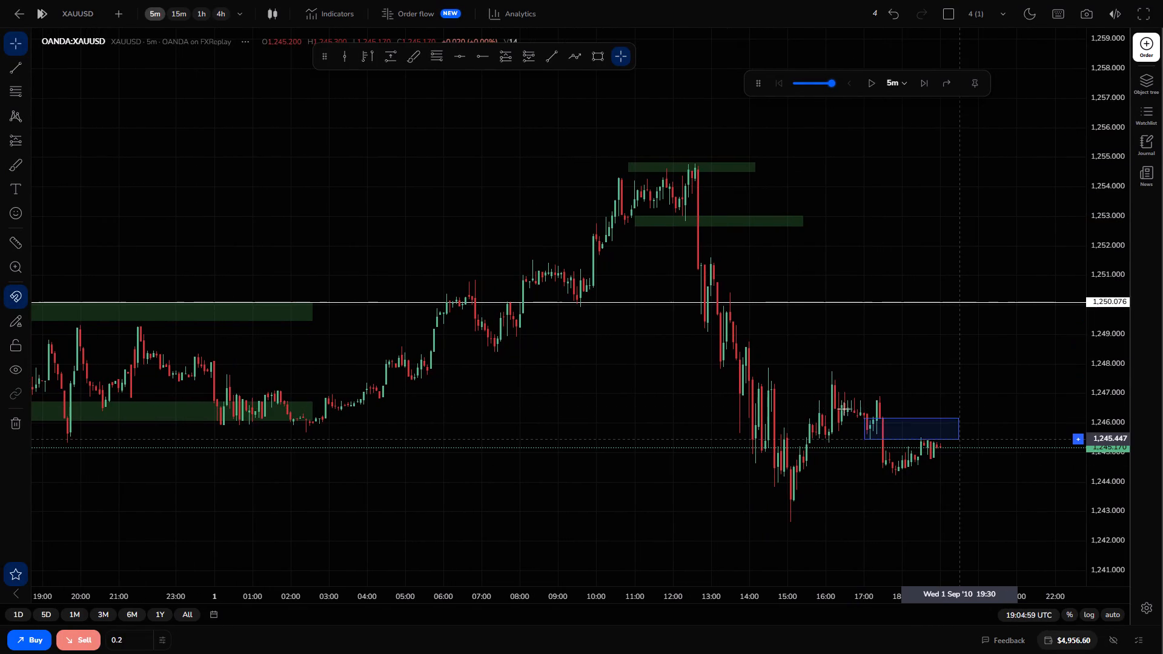
pyautogui.keyDown('ctrl'); pyautogui.moveTo(844, 409); pyautogui.dragTo(700, 360); pyautogui.keyUp('ctrl')
pyautogui.moveTo(1156, 393); pyautogui.dragTo(1036, 395)
pyautogui.moveTo(950, 416); pyautogui.dragTo(743, 322)
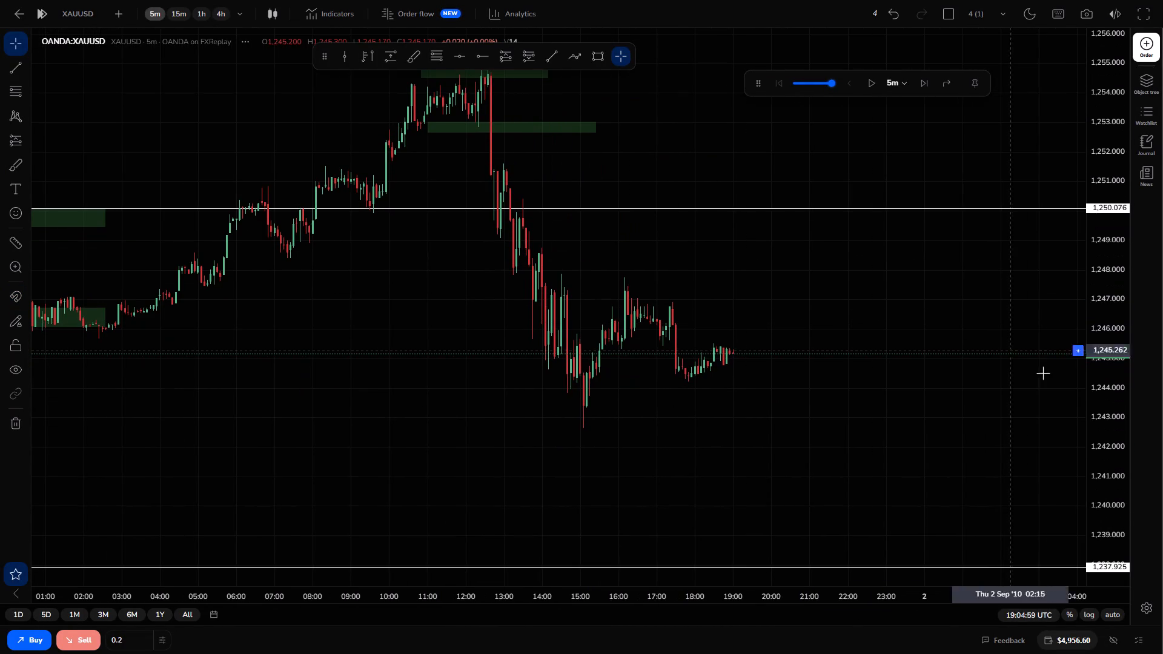
pyautogui.moveTo(1112, 405); pyautogui.dragTo(1079, 317)
pyautogui.scroll(4, 710, 433)
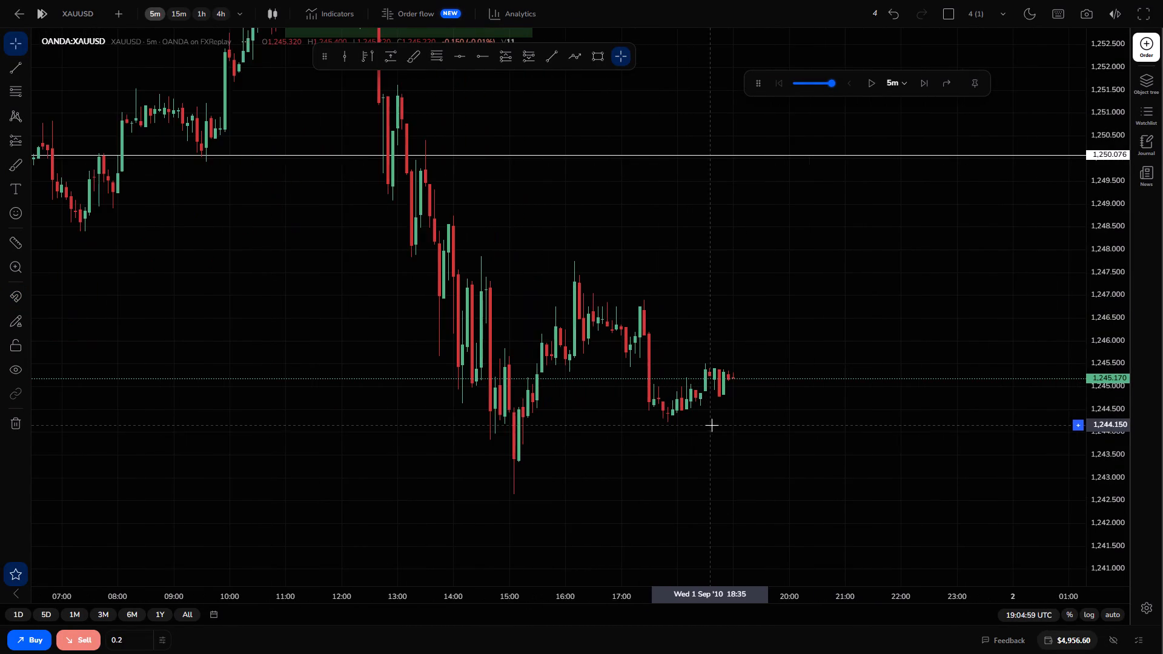
pyautogui.scroll(1, 712, 425)
pyautogui.moveTo(743, 395); pyautogui.dragTo(777, 421)
pyautogui.moveTo(1113, 452); pyautogui.dragTo(1144, 371)
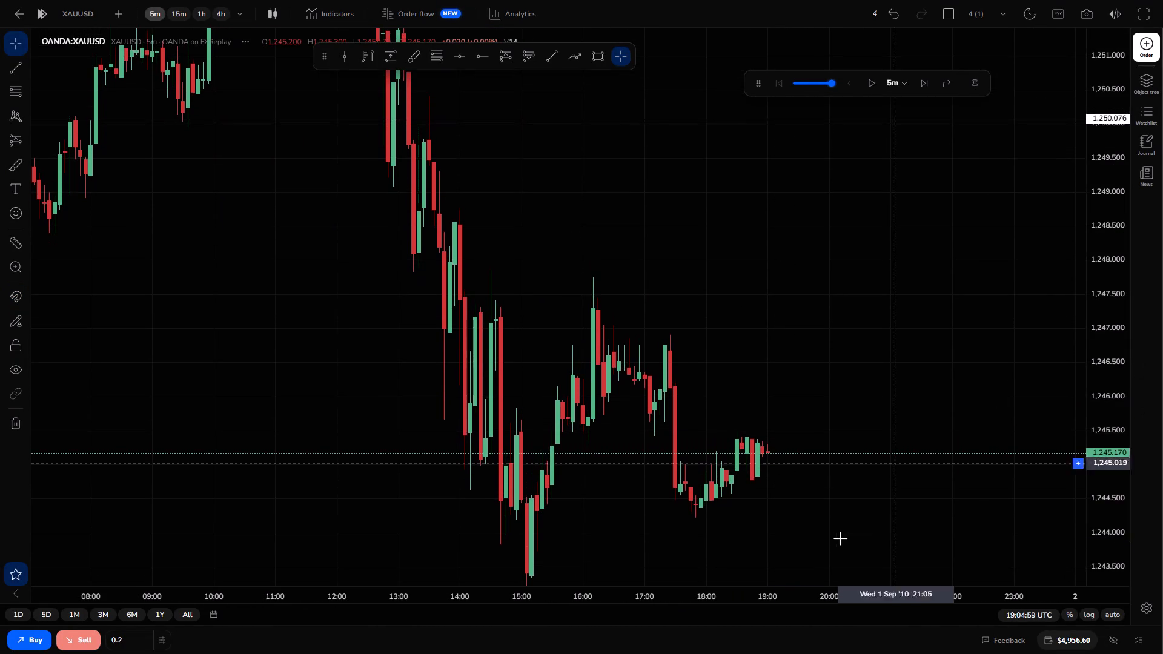
pyautogui.moveTo(910, 431); pyautogui.dragTo(905, 415)
pyautogui.moveTo(811, 540); pyautogui.dragTo(775, 263)
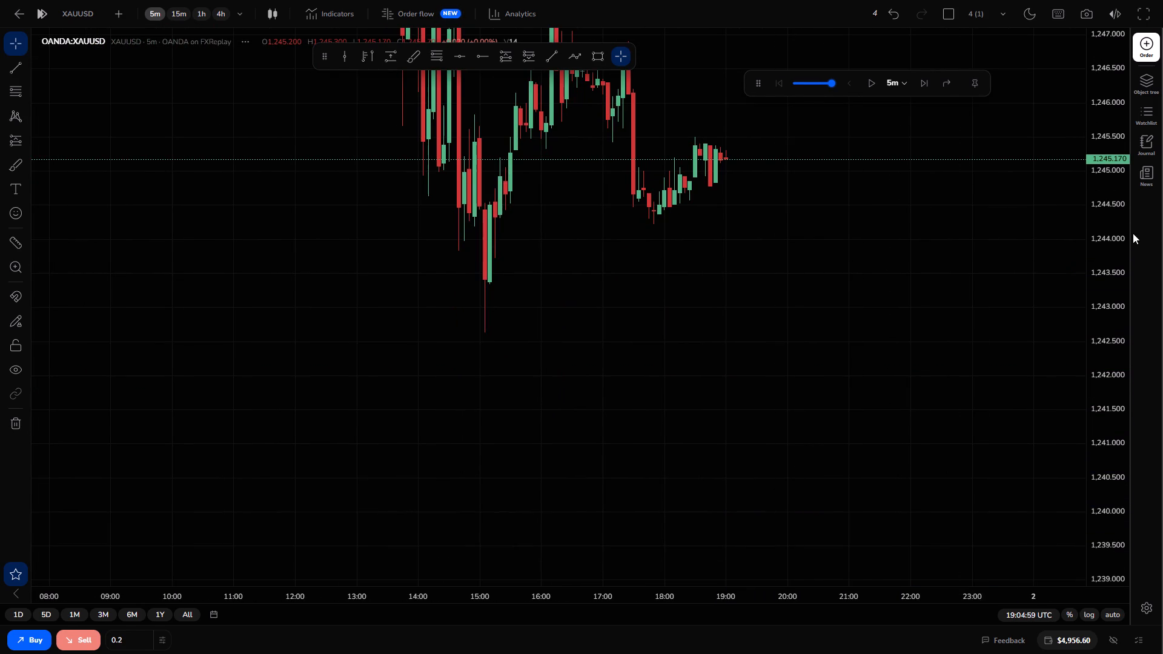
pyautogui.moveTo(1075, 215); pyautogui.dragTo(1105, 278)
pyautogui.click(1075, 203)
pyautogui.moveTo(1091, 199); pyautogui.dragTo(1090, 204)
pyautogui.moveTo(1090, 204); pyautogui.dragTo(1064, 323)
pyautogui.moveTo(743, 277); pyautogui.dragTo(975, 375)
pyautogui.scroll(-2, 945, 348)
pyautogui.scroll(1, 943, 349)
pyautogui.scroll(-1, 943, 349)
pyautogui.scroll(1, 943, 349)
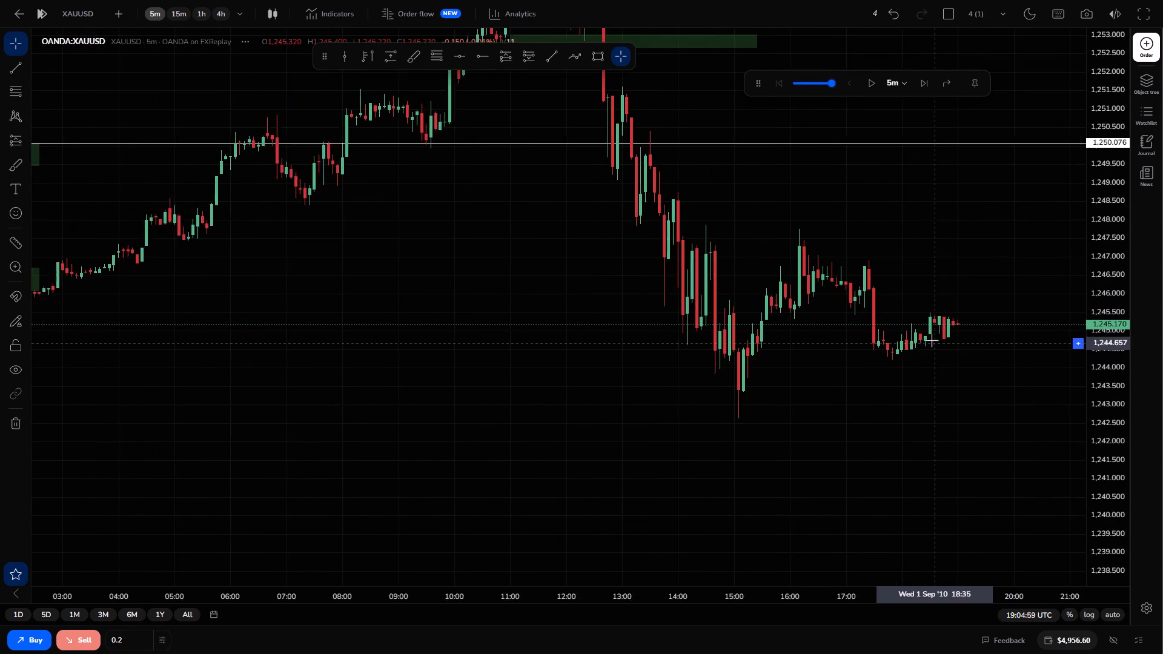
pyautogui.scroll(-8, 921, 334)
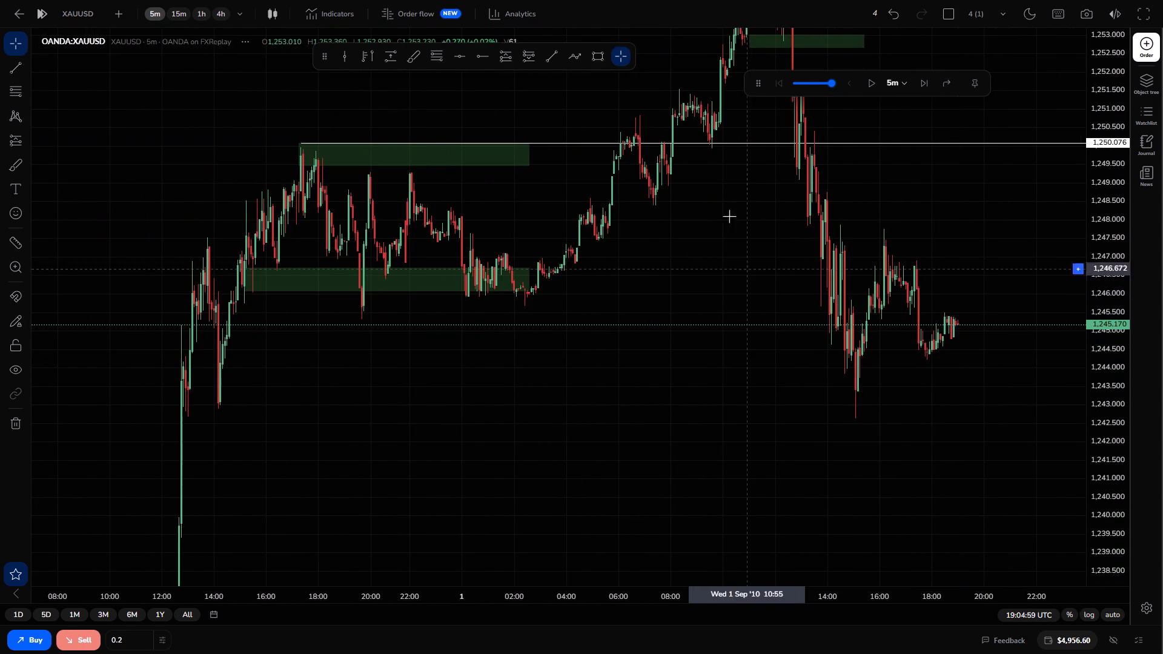
# Move the horizontal ray from the 1,250.076 level down to the swing low at 1,245.440.
pyautogui.click(764, 140)
pyautogui.moveTo(764, 142); pyautogui.dragTo(817, 292)
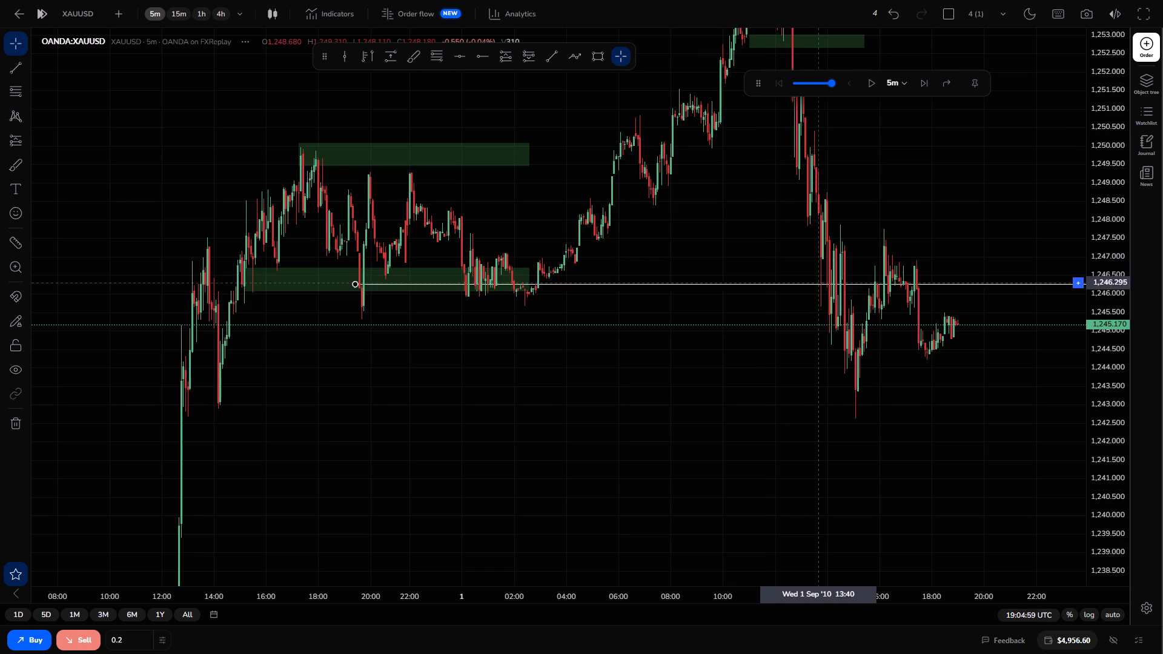
pyautogui.moveTo(817, 292); pyautogui.dragTo(825, 313)
pyautogui.click(863, 252)
# Draw a green rectangle zone at the 16:10 swing high, from 1,247.608 down to 1,247.214, extending past the latest candle.
pyautogui.moveTo(876, 221); pyautogui.dragTo(798, 292)
pyautogui.scroll(4, 823, 288)
pyautogui.moveTo(720, 356); pyautogui.dragTo(761, 251)
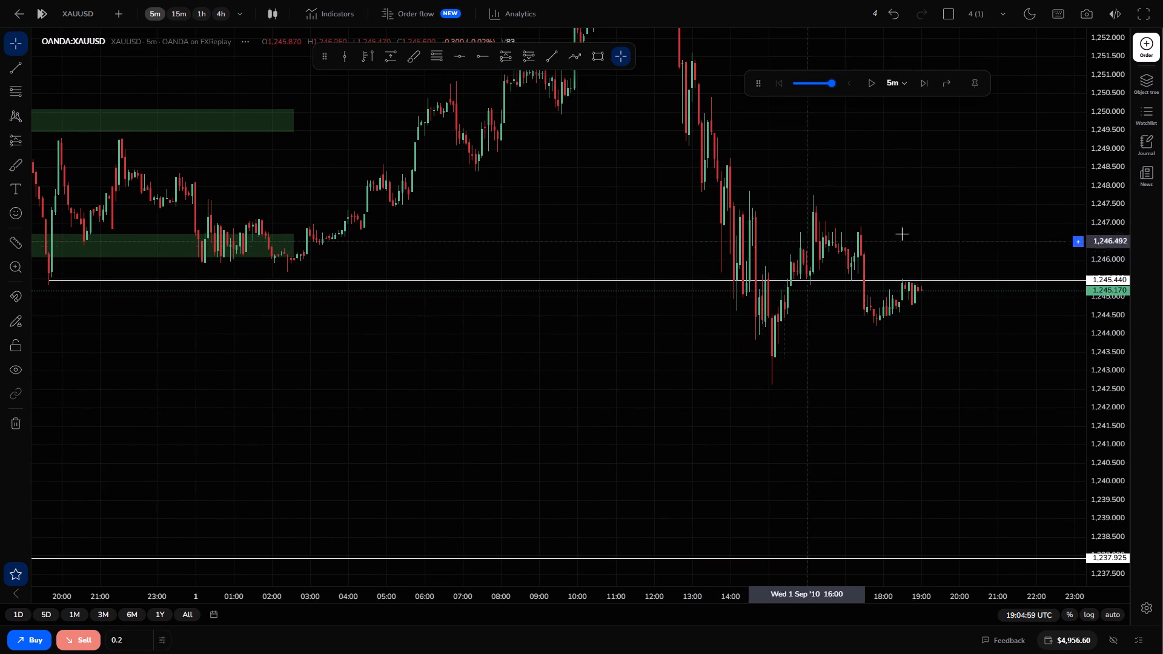
pyautogui.moveTo(1110, 241); pyautogui.dragTo(1124, 289)
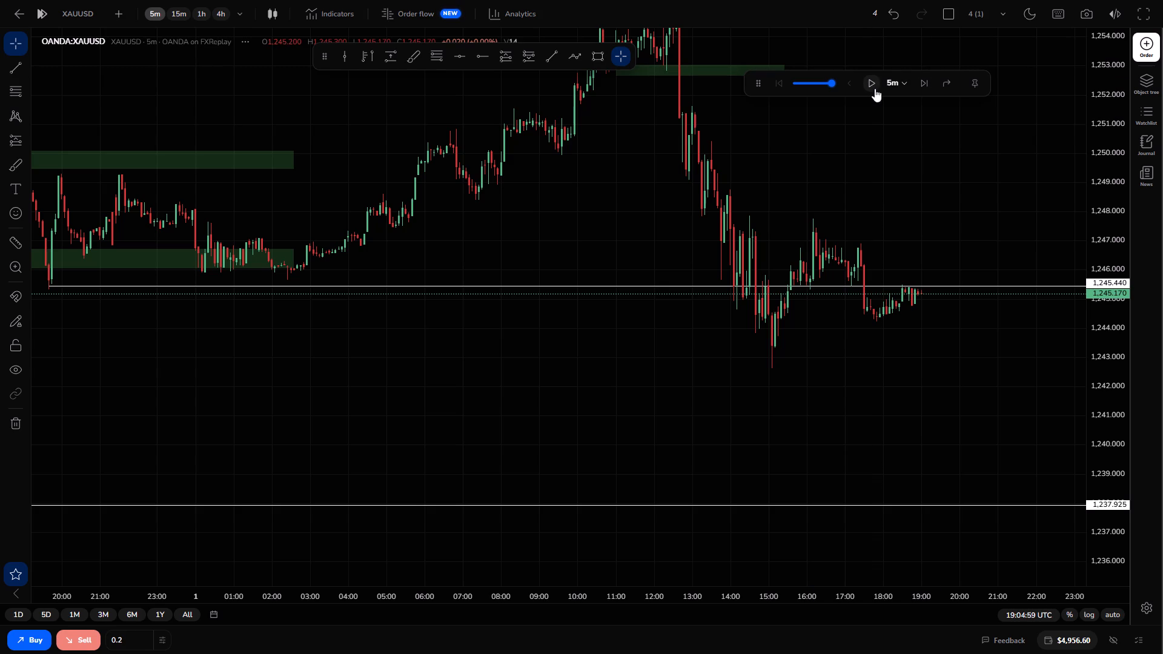
pyautogui.click(592, 53)
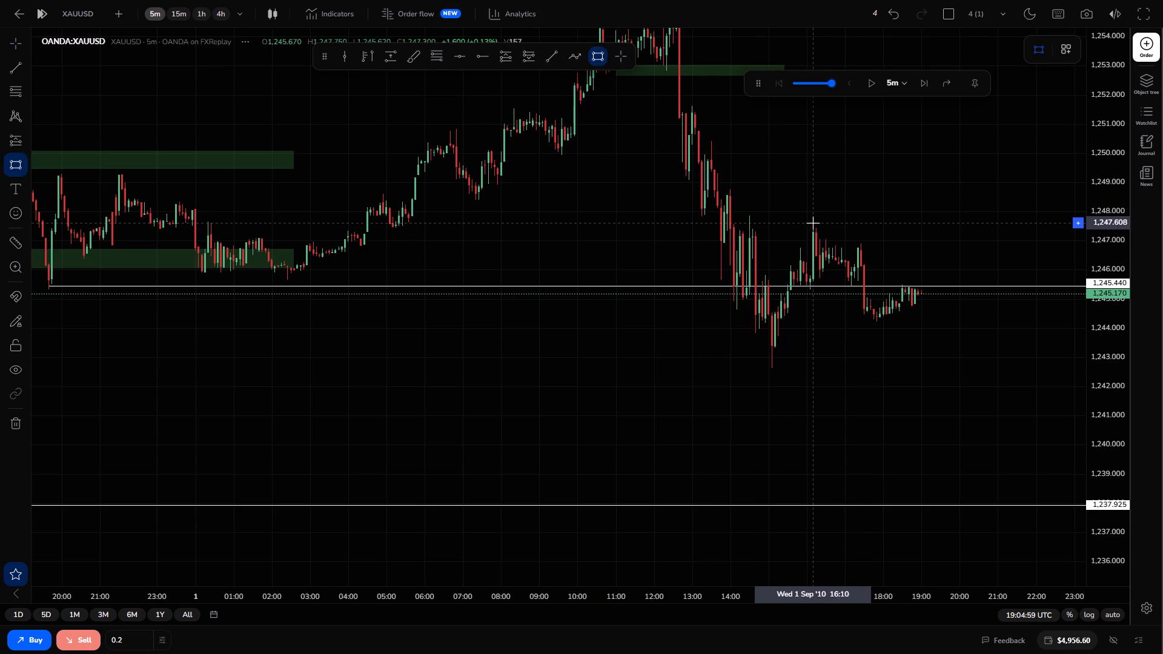
pyautogui.click(813, 223)
pyautogui.click(938, 234)
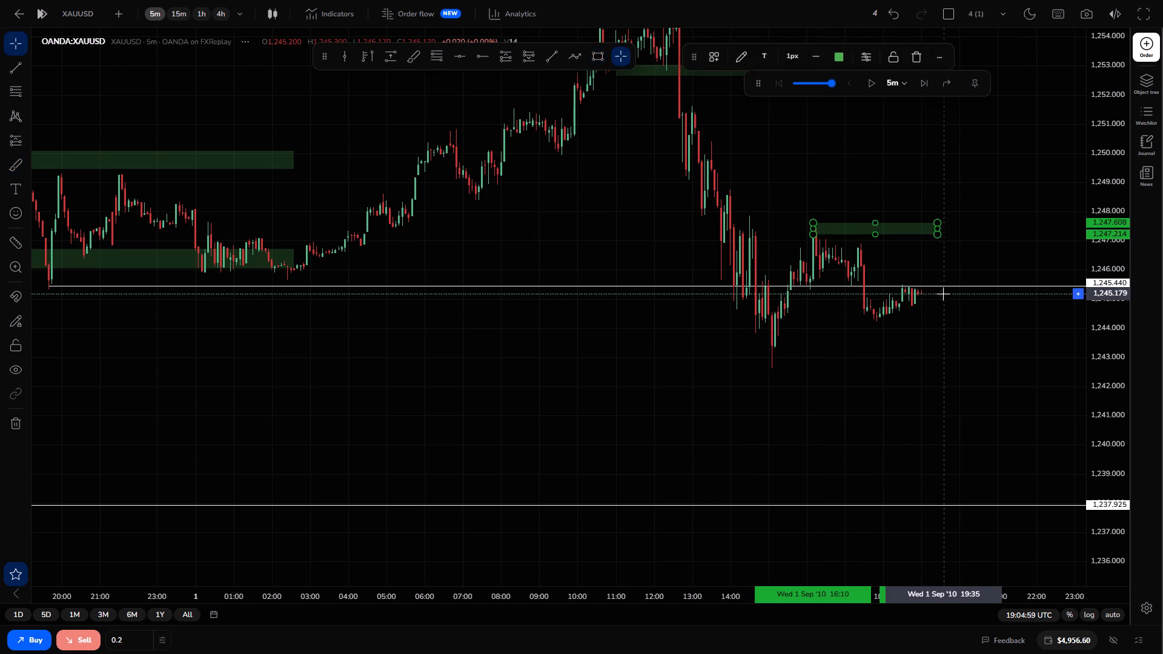
pyautogui.click(943, 294)
# Advance the replay by several candles, play it continuously, and pause it at 22:29:59 UTC on 1 September.
pyautogui.tripleClick(923, 89)
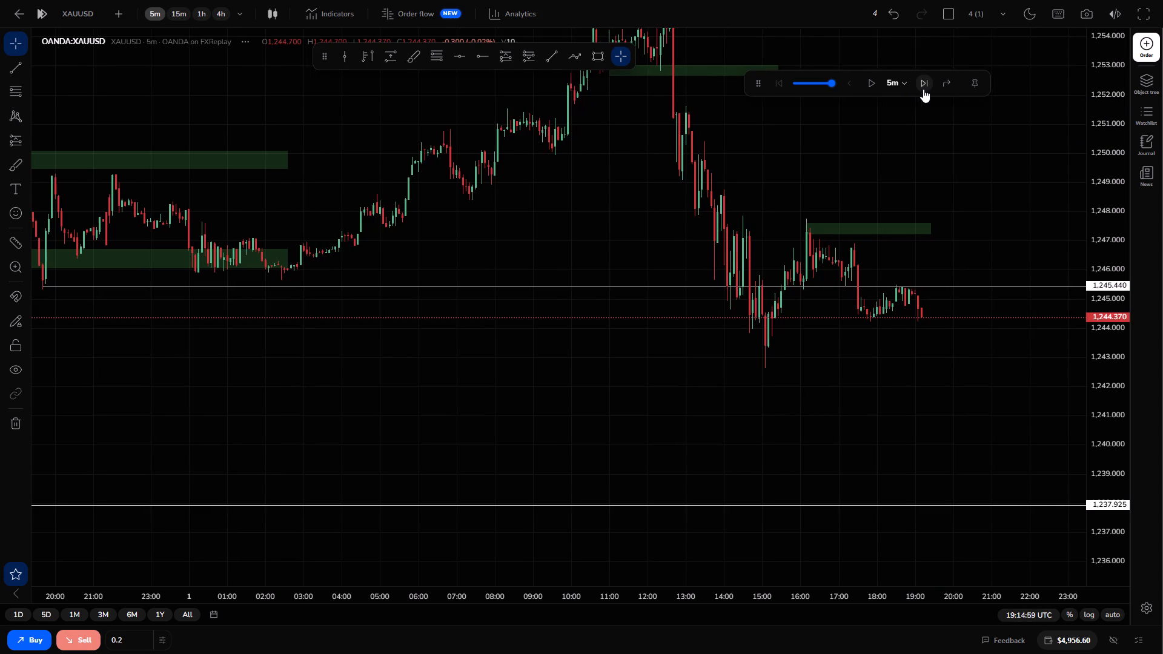
pyautogui.tripleClick(923, 88)
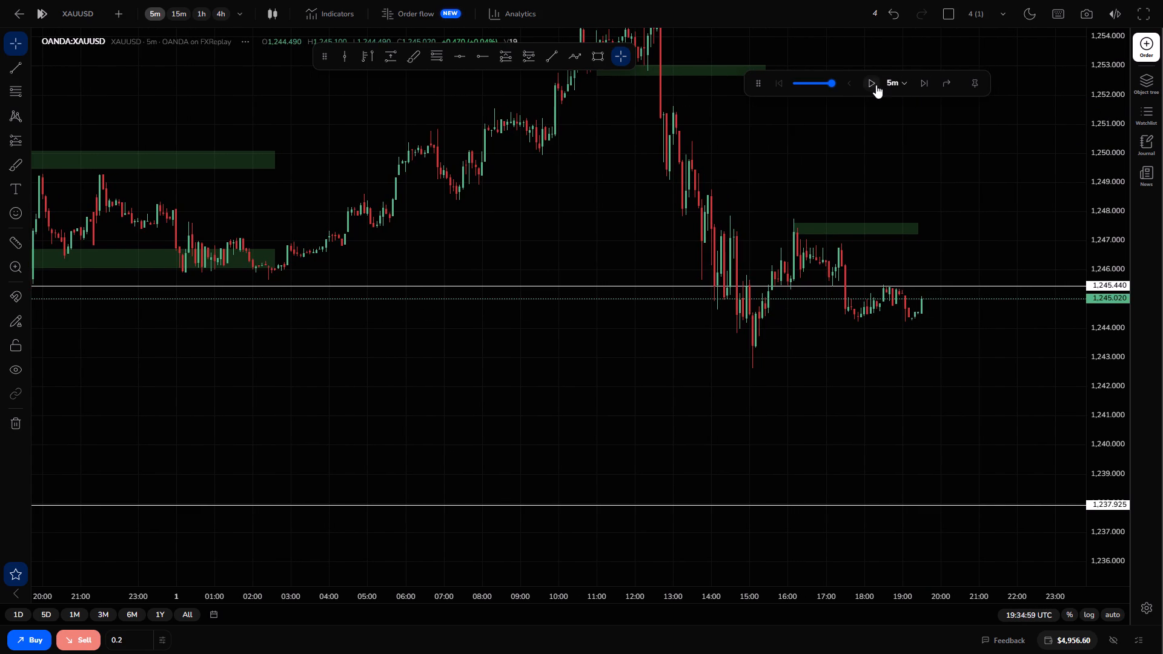
pyautogui.click(876, 85)
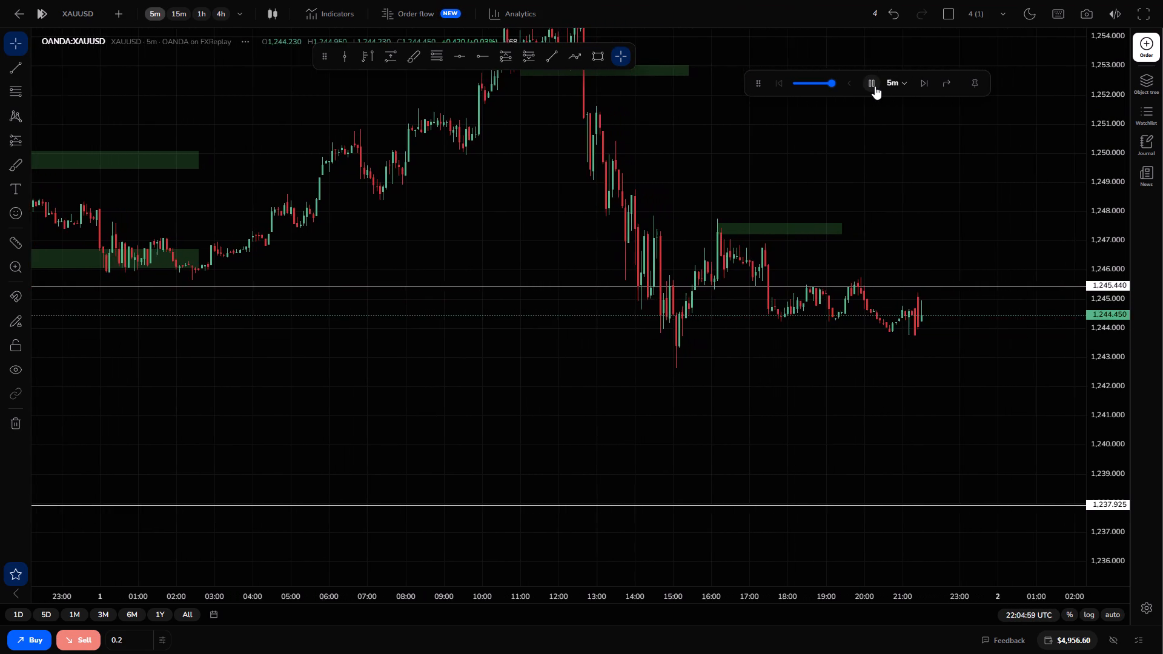
pyautogui.click(875, 86)
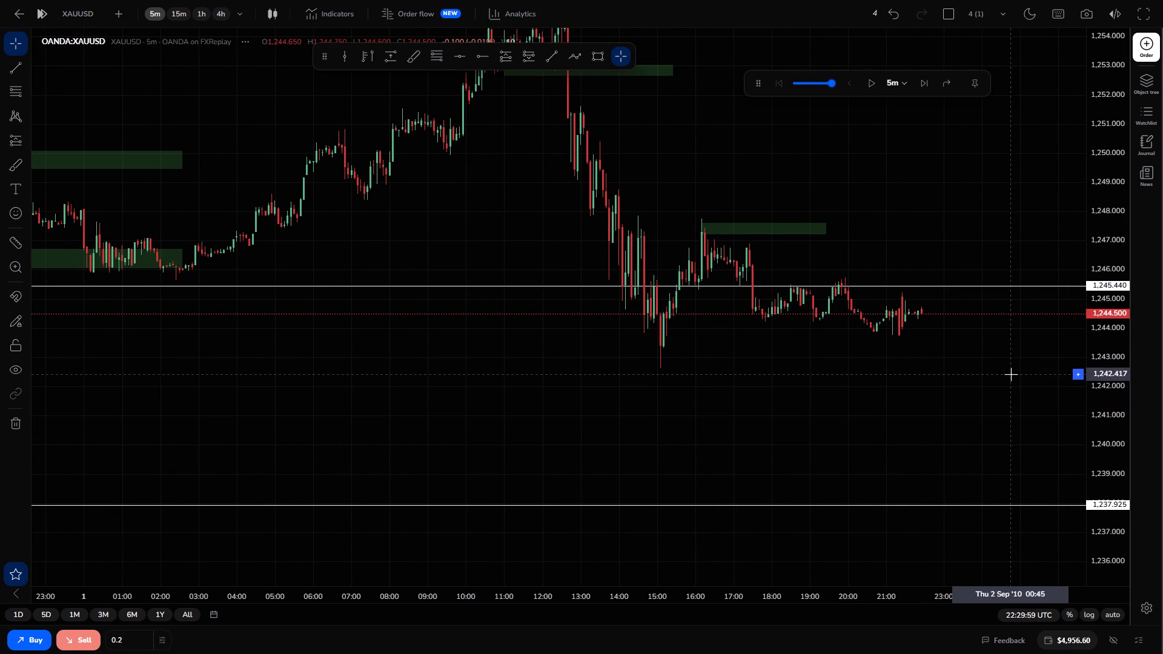
# Draw a green rectangle zone over the evening highs at the horizontal ray, from about 1,245.67 to 1,245.39, extending into 2 September.
pyautogui.moveTo(1105, 436); pyautogui.dragTo(1072, 245)
pyautogui.scroll(1, 969, 378)
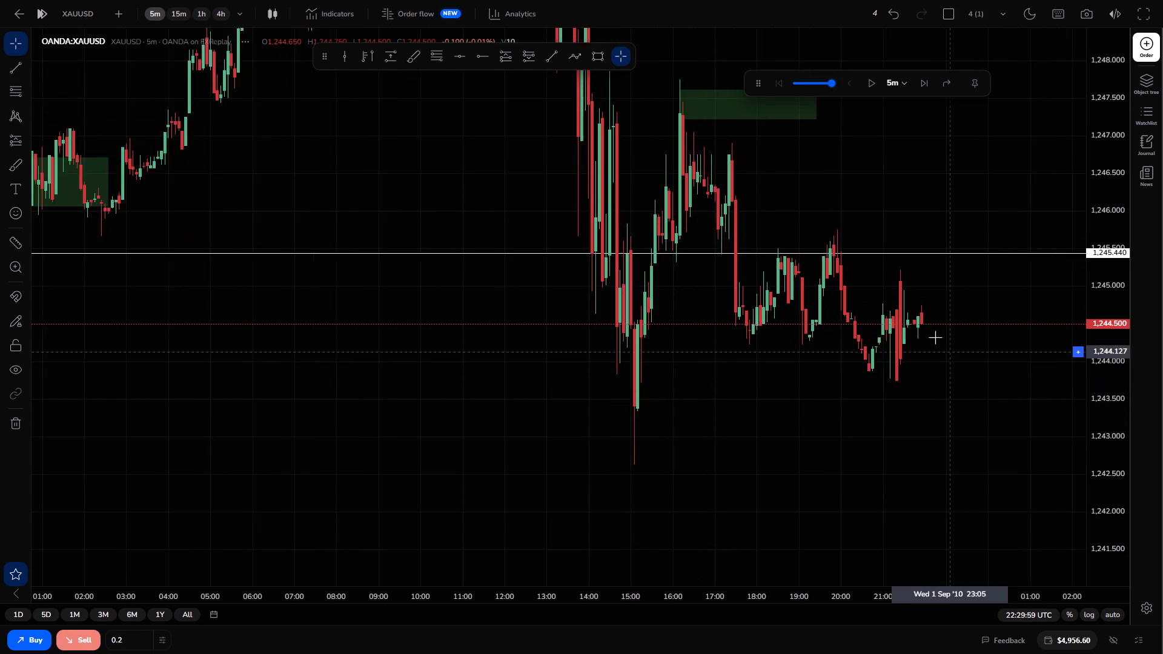
pyautogui.scroll(1, 935, 337)
pyautogui.moveTo(909, 302); pyautogui.dragTo(895, 325)
pyautogui.click(592, 58)
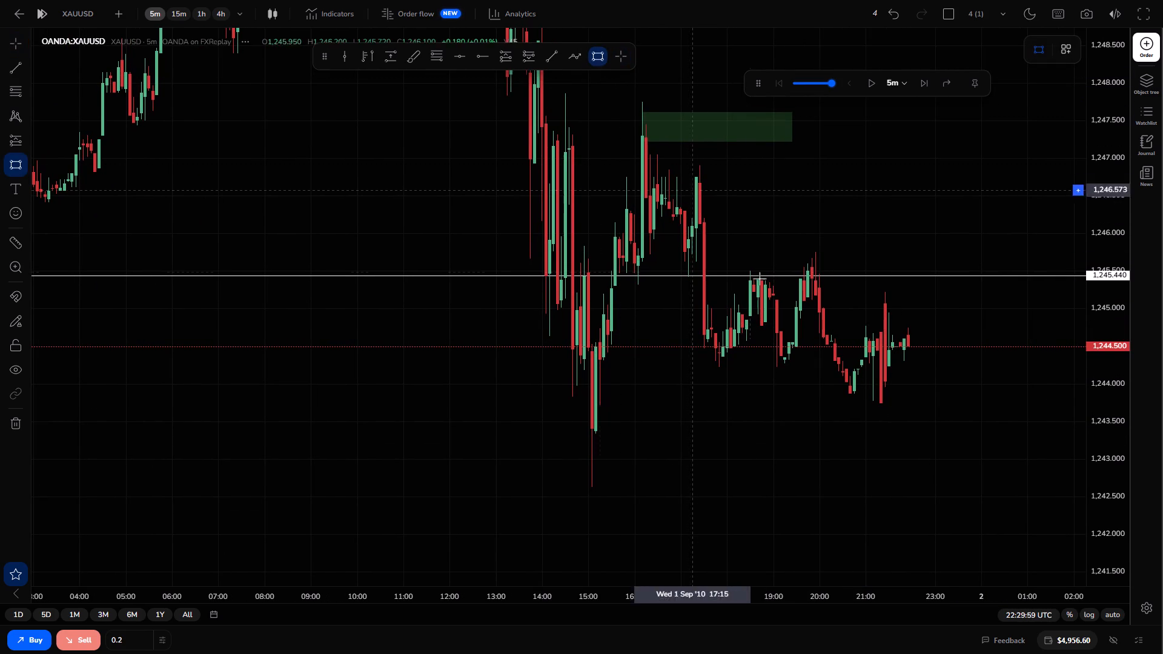
pyautogui.click(755, 257)
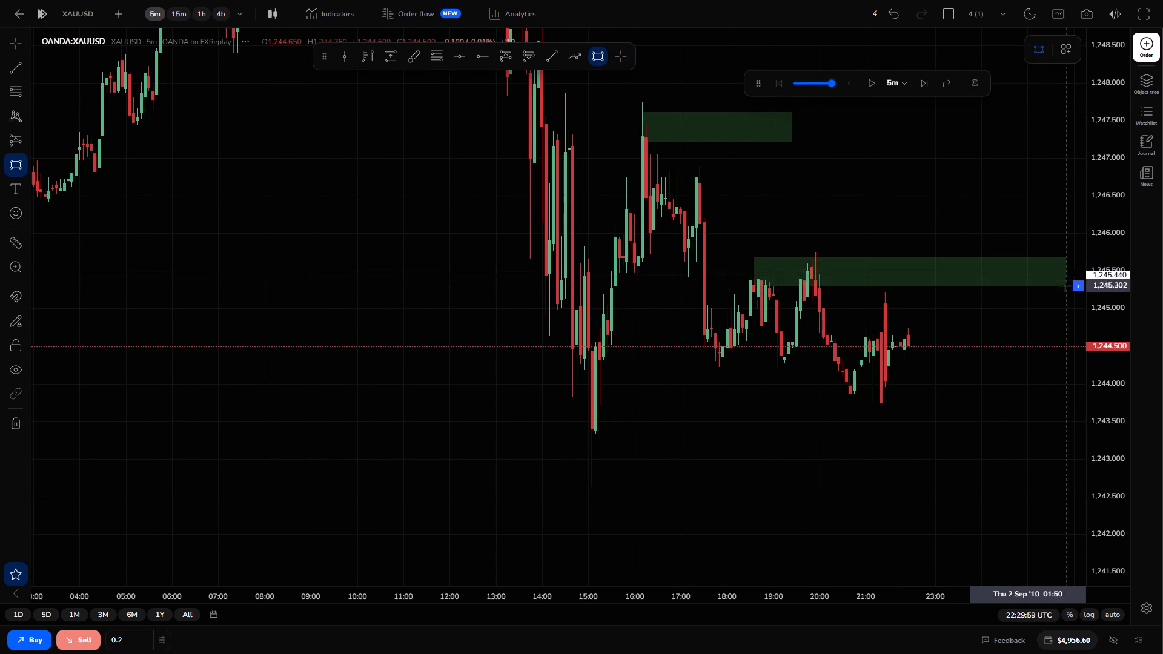
pyautogui.click(1061, 279)
pyautogui.click(1046, 333)
# Draw a green rectangle zone under the evening lows, from 1,244.296 to about 1,244.12, spanning 17:40 to 00:00 on 2 September.
pyautogui.moveTo(959, 301); pyautogui.dragTo(943, 274)
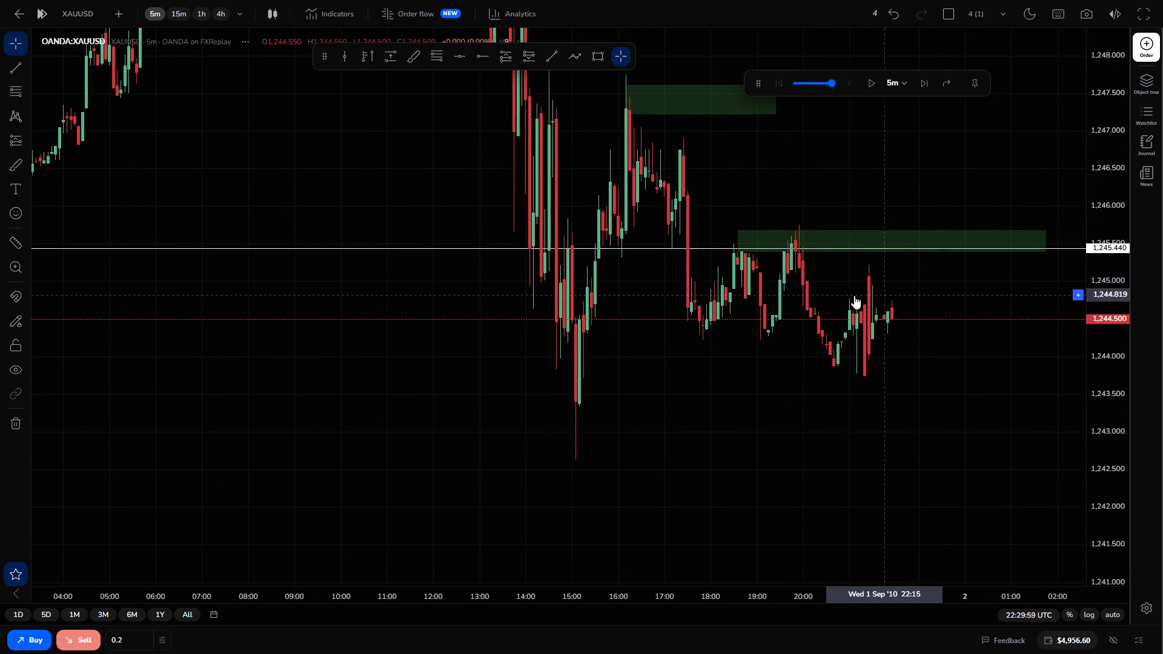
pyautogui.click(588, 51)
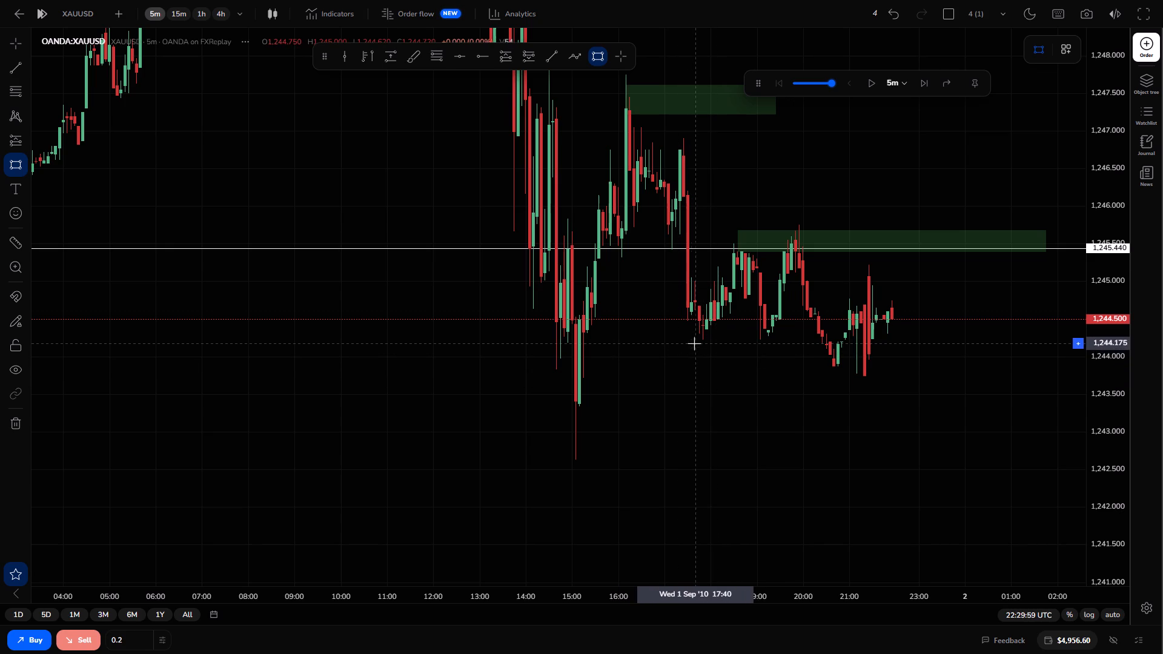
pyautogui.moveTo(694, 334); pyautogui.dragTo(704, 335)
pyautogui.click(966, 348)
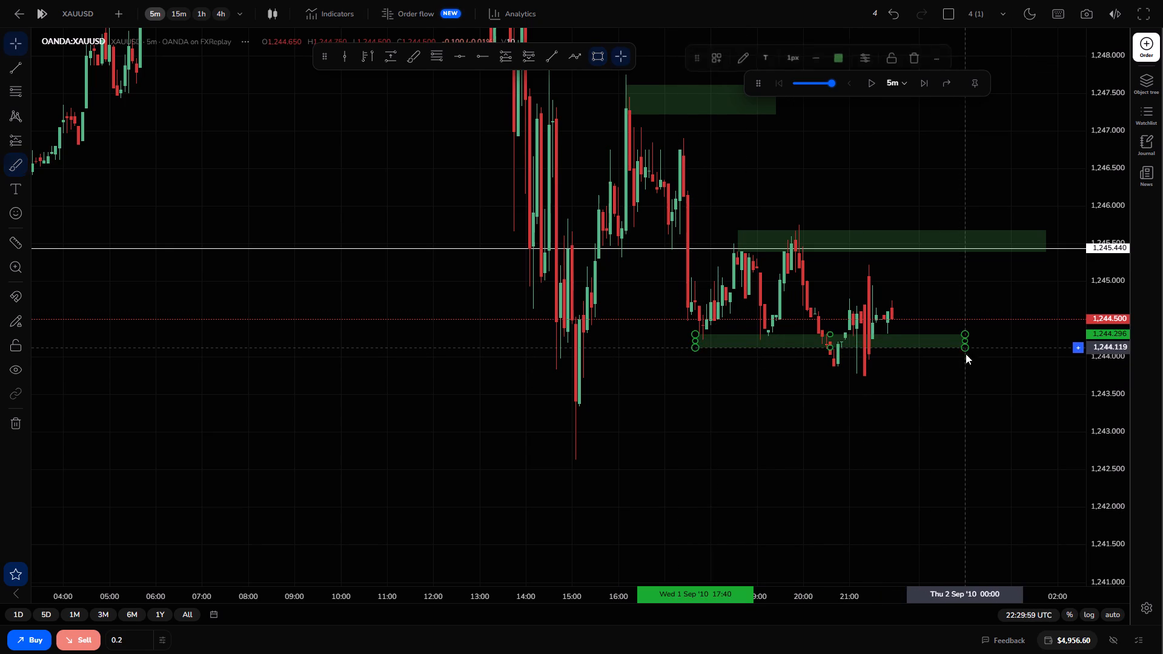
pyautogui.click(955, 390)
# Draw a nearly horizontal trend line from the 15:05 swing low at about 1,242.65 out to about 02:40 on 2 September.
pyautogui.moveTo(752, 440); pyautogui.dragTo(730, 358)
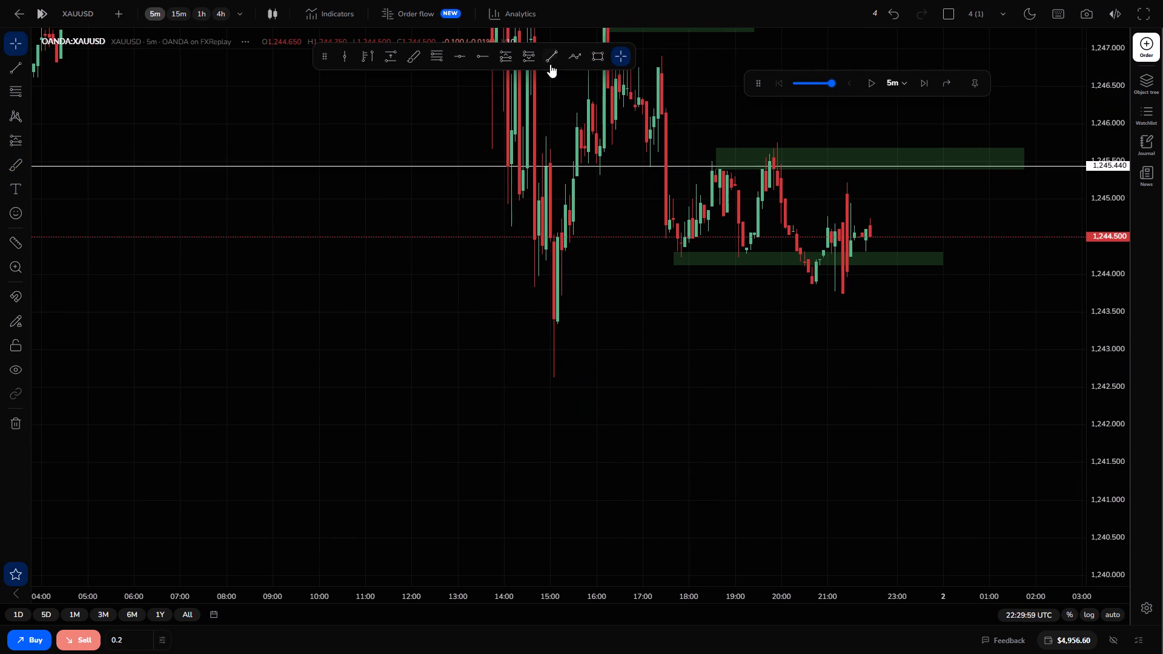
pyautogui.click(549, 58)
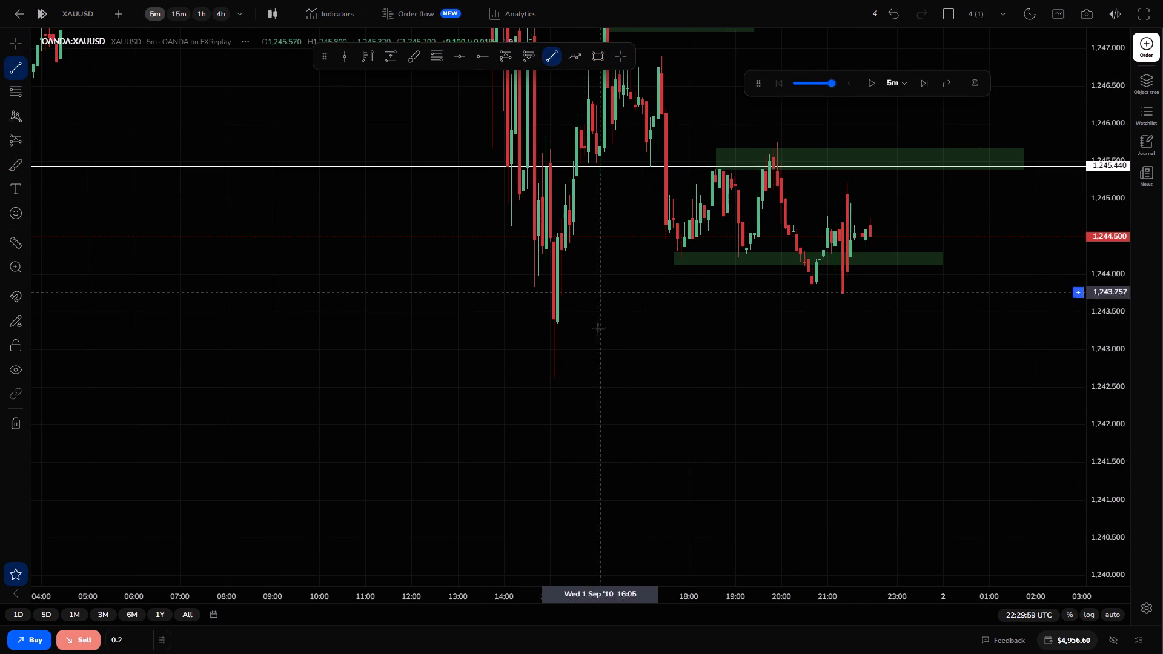
pyautogui.click(558, 376)
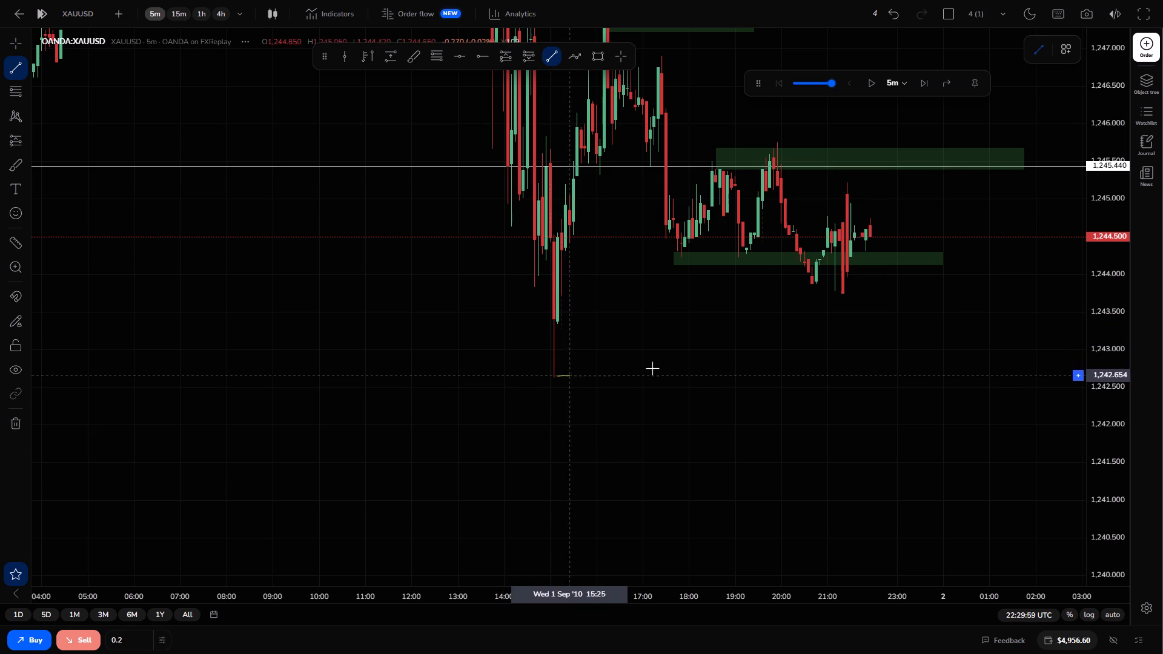
pyautogui.click(1067, 375)
pyautogui.click(1012, 428)
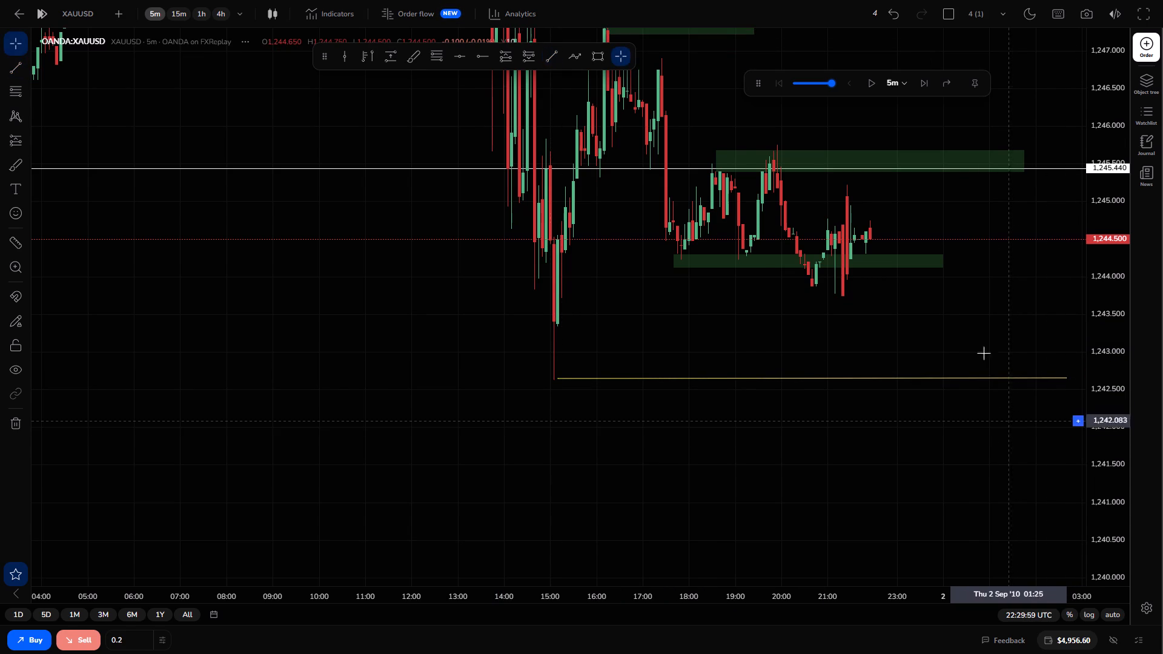
# Advance the replay by several candles, play it continuously, and pause it at 23:49:59 UTC on 1 September.
pyautogui.moveTo(997, 296); pyautogui.dragTo(906, 317)
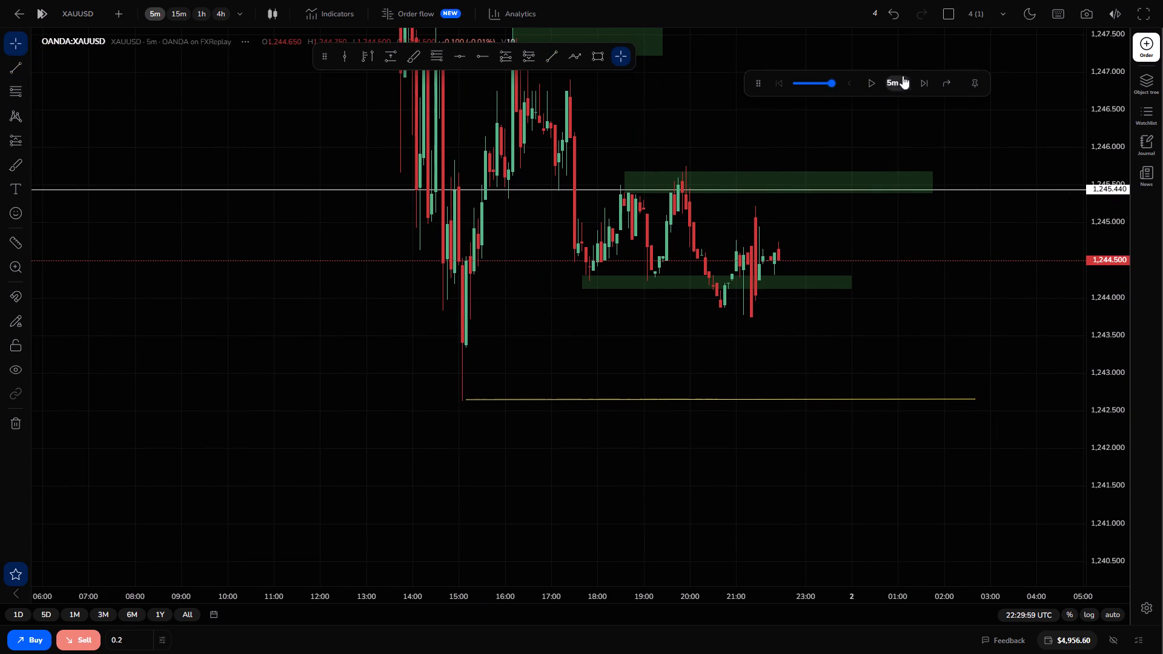
pyautogui.tripleClick(929, 87)
pyautogui.doubleClick(929, 87)
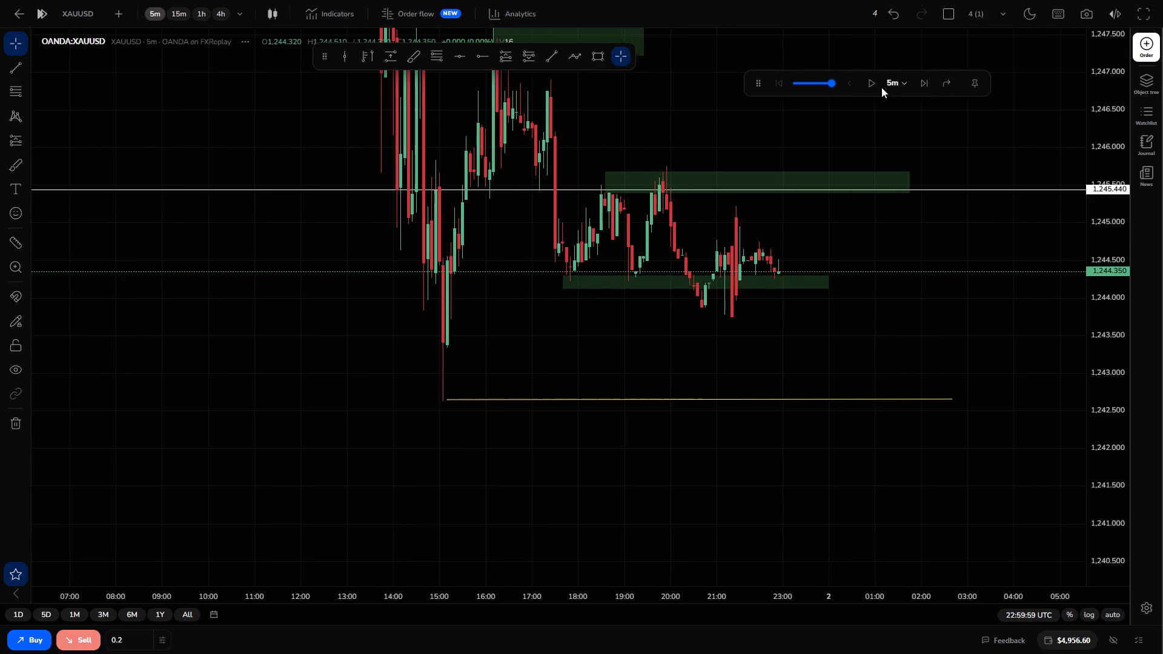
pyautogui.click(868, 88)
pyautogui.click(869, 88)
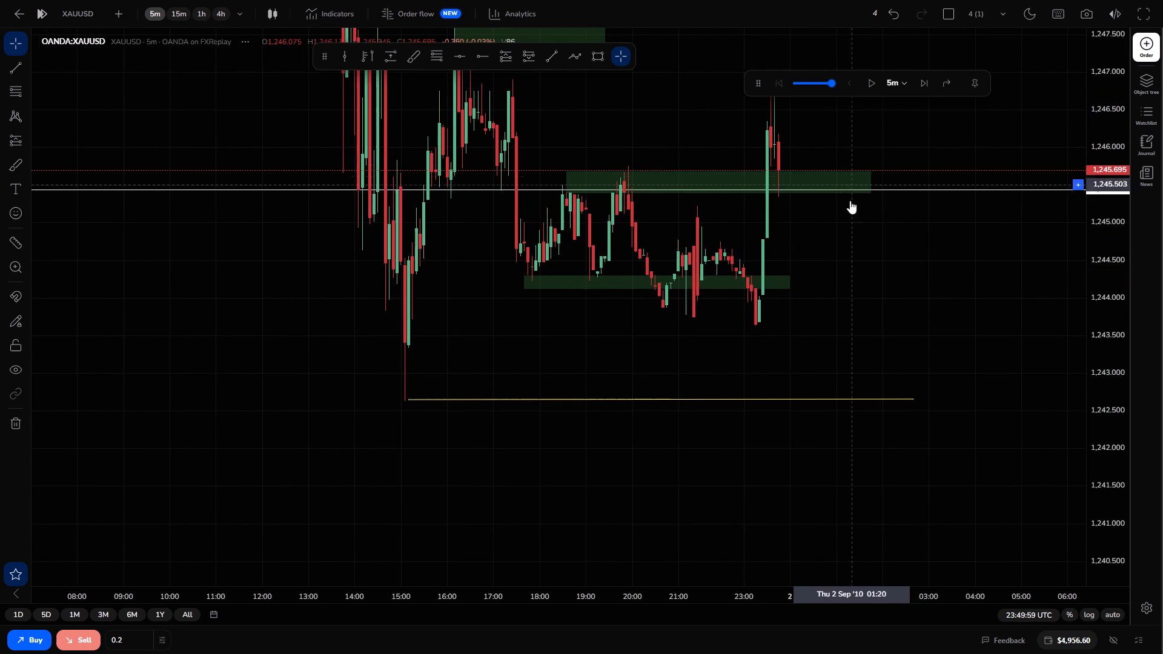
# Open a 0.2-lot market sell on XAUUSD at 1,245.695, with price back at the upper evening zone.
pyautogui.moveTo(852, 246); pyautogui.dragTo(918, 287)
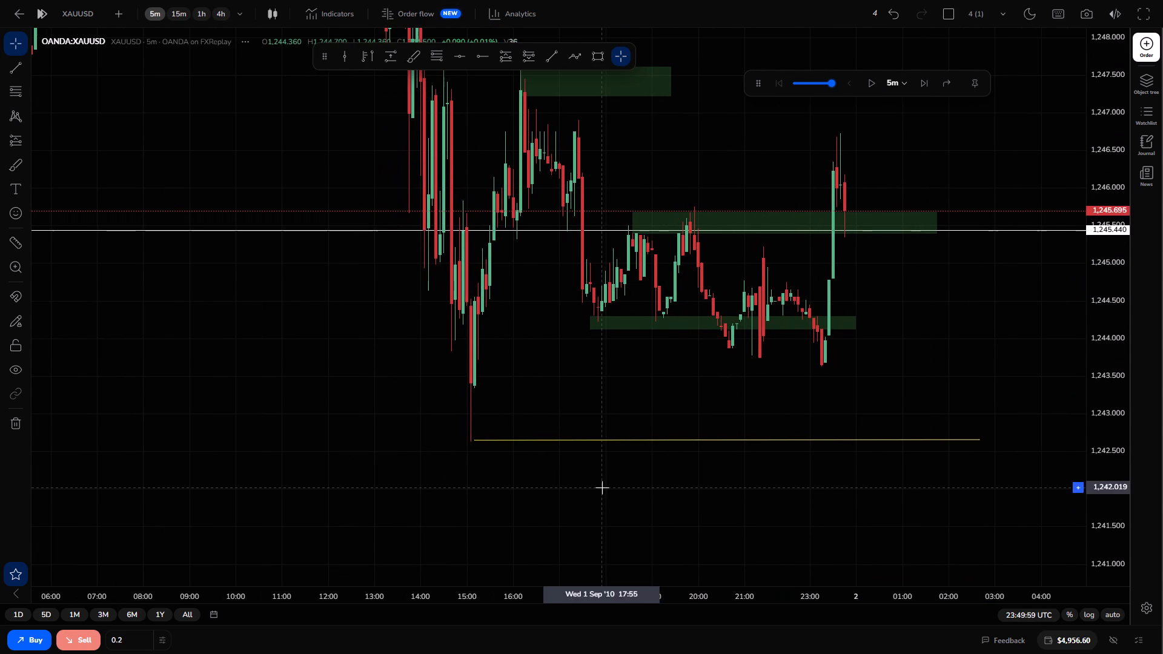
pyautogui.moveTo(537, 410); pyautogui.dragTo(508, 404)
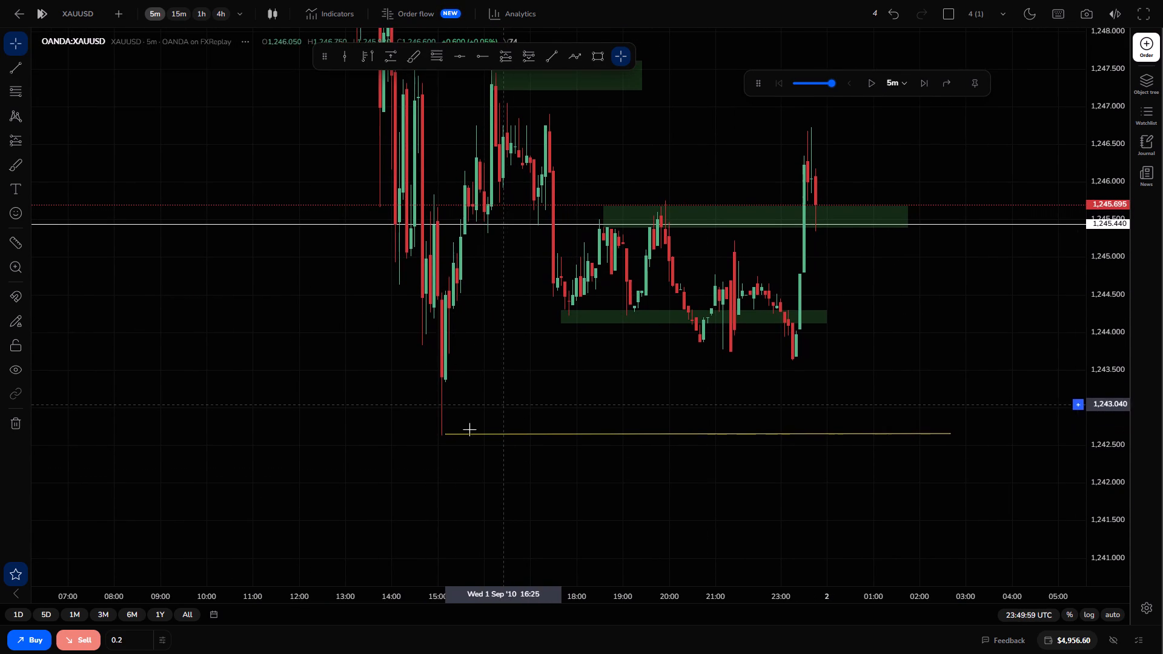
pyautogui.click(76, 638)
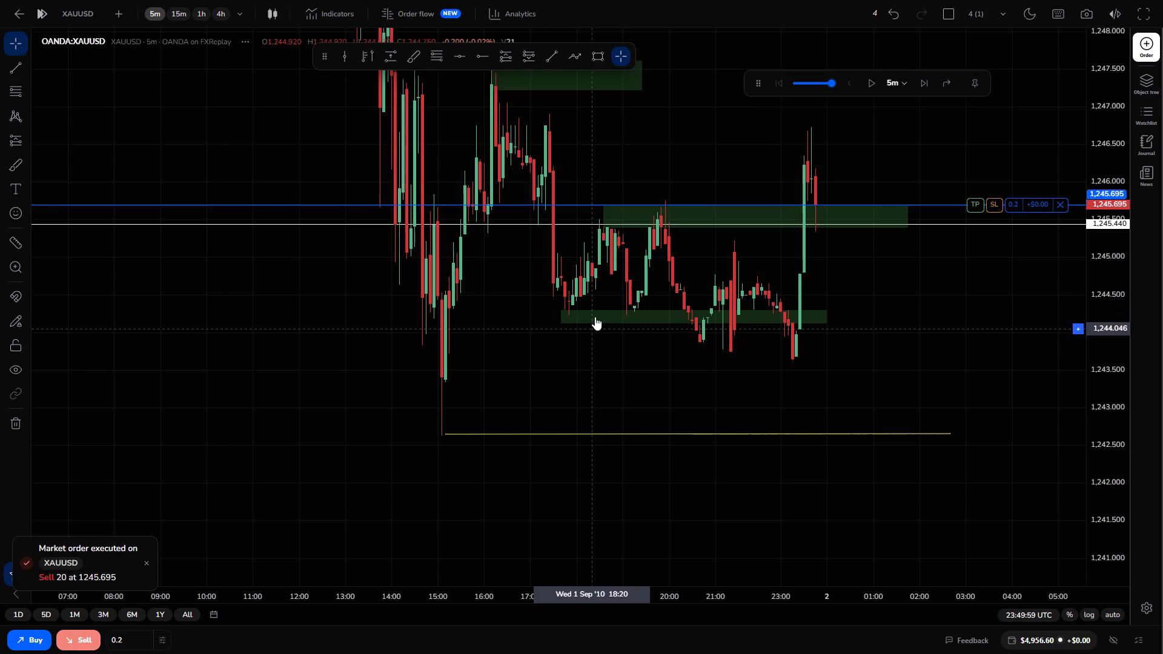
# Set the short position's take profit at 1,244.312, just above the lower evening green zone.
pyautogui.moveTo(977, 209); pyautogui.dragTo(987, 282)
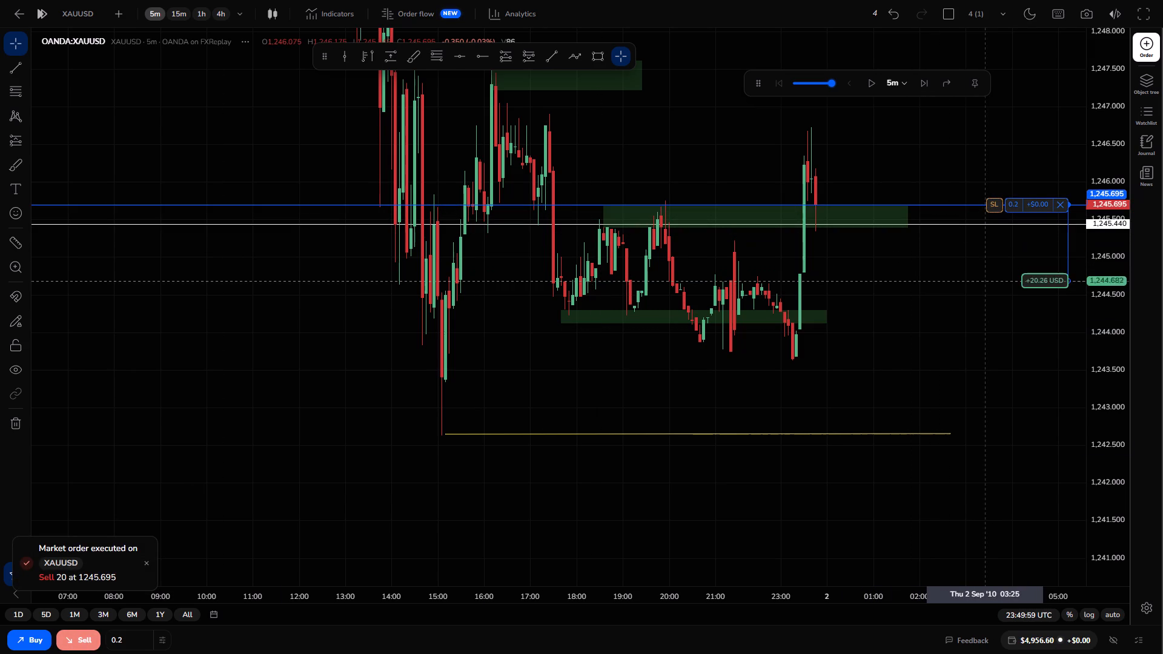
pyautogui.moveTo(987, 282); pyautogui.dragTo(987, 309)
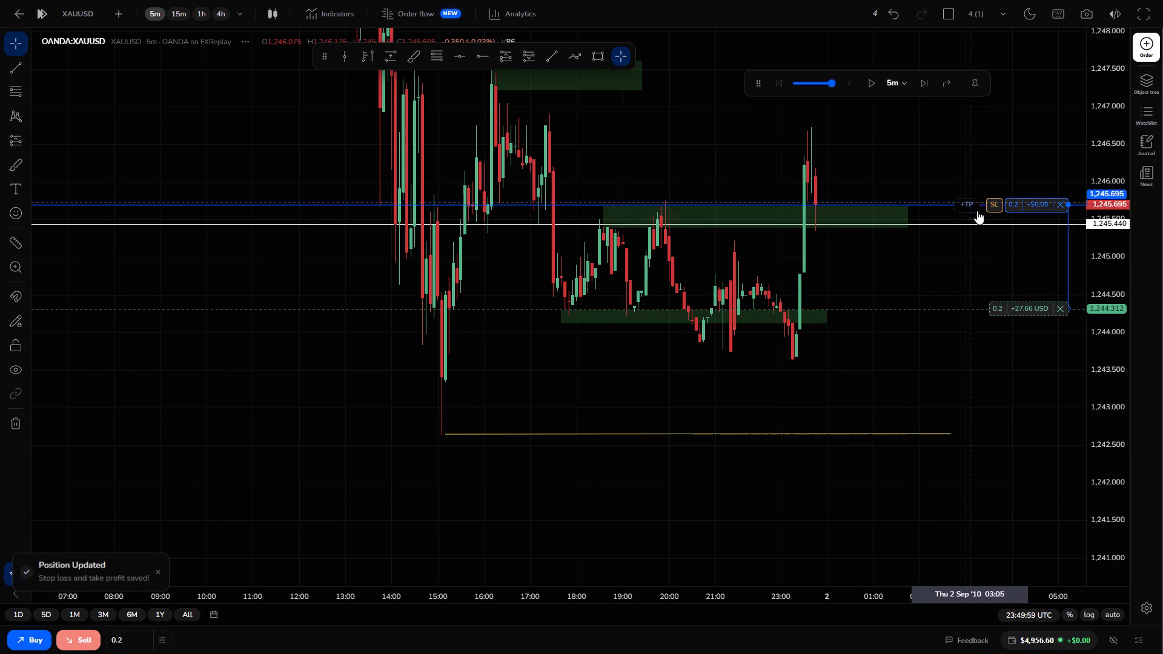
# Set the short position's stop loss at 1,246.243, above the upper evening green zone.
pyautogui.moveTo(992, 202); pyautogui.dragTo(998, 163)
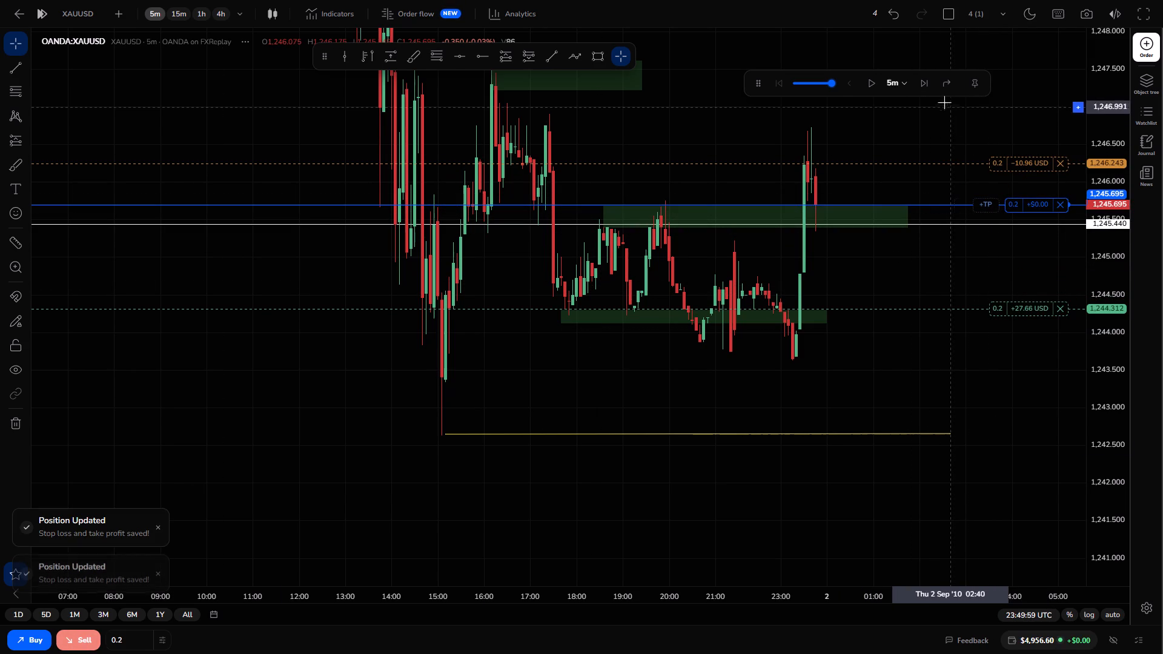
# Advance the replay candle by candle to 00:19:59 UTC on 2 September.
pyautogui.click(927, 81)
pyautogui.click(927, 82)
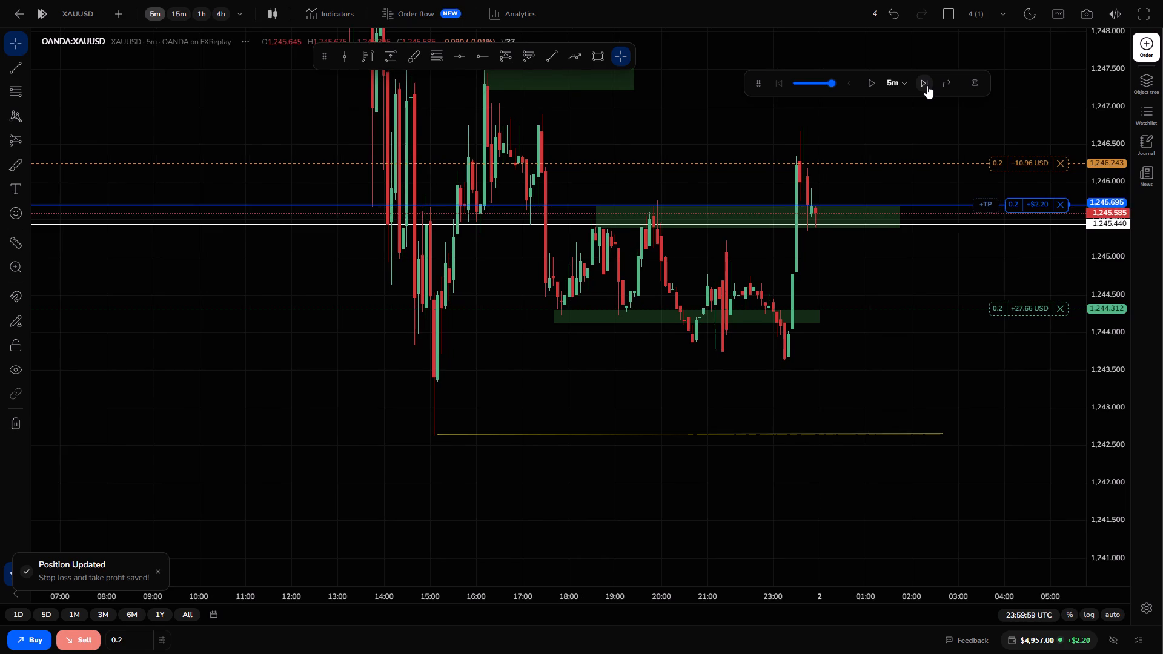
pyautogui.click(927, 85)
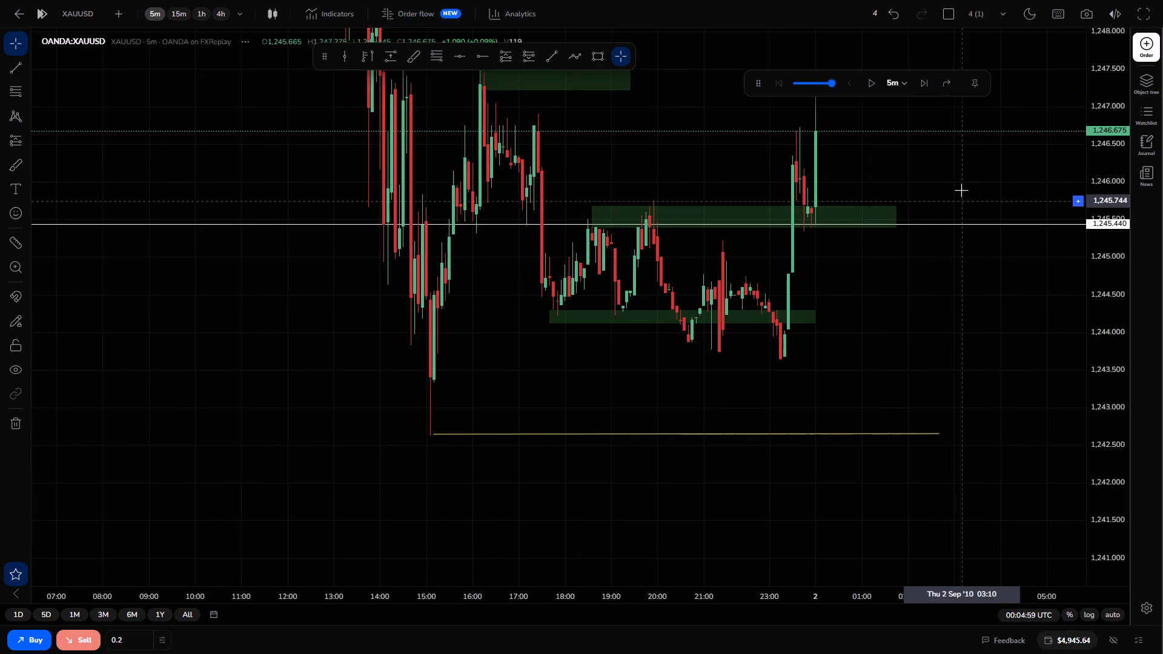
pyautogui.click(922, 82)
pyautogui.doubleClick(922, 82)
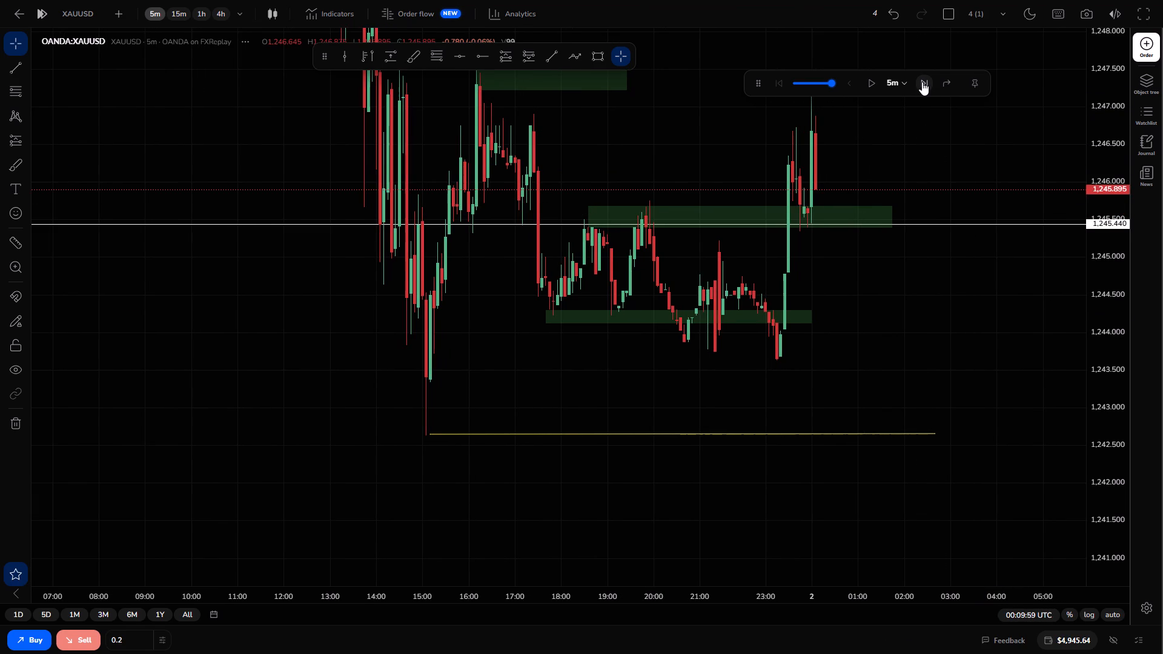
# Play the replay continuously from 00:19:59 and pause it at 04:14:59 UTC on 2 September.
pyautogui.moveTo(855, 175); pyautogui.dragTo(976, 278)
pyautogui.scroll(2, 976, 277)
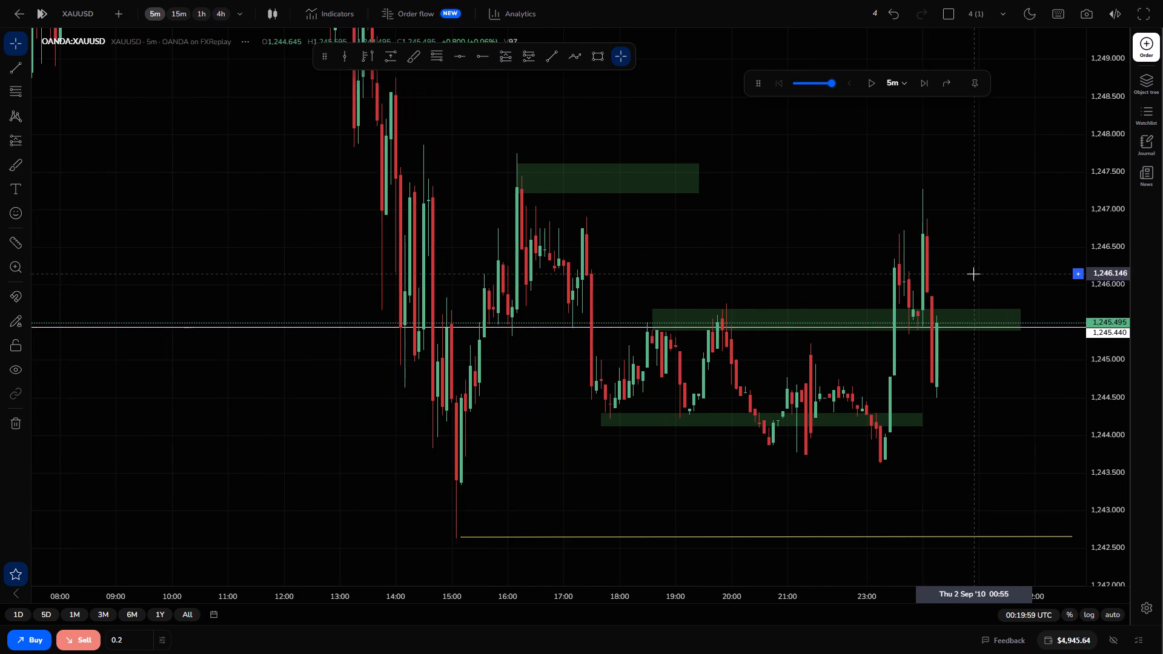
pyautogui.moveTo(978, 271); pyautogui.dragTo(935, 241)
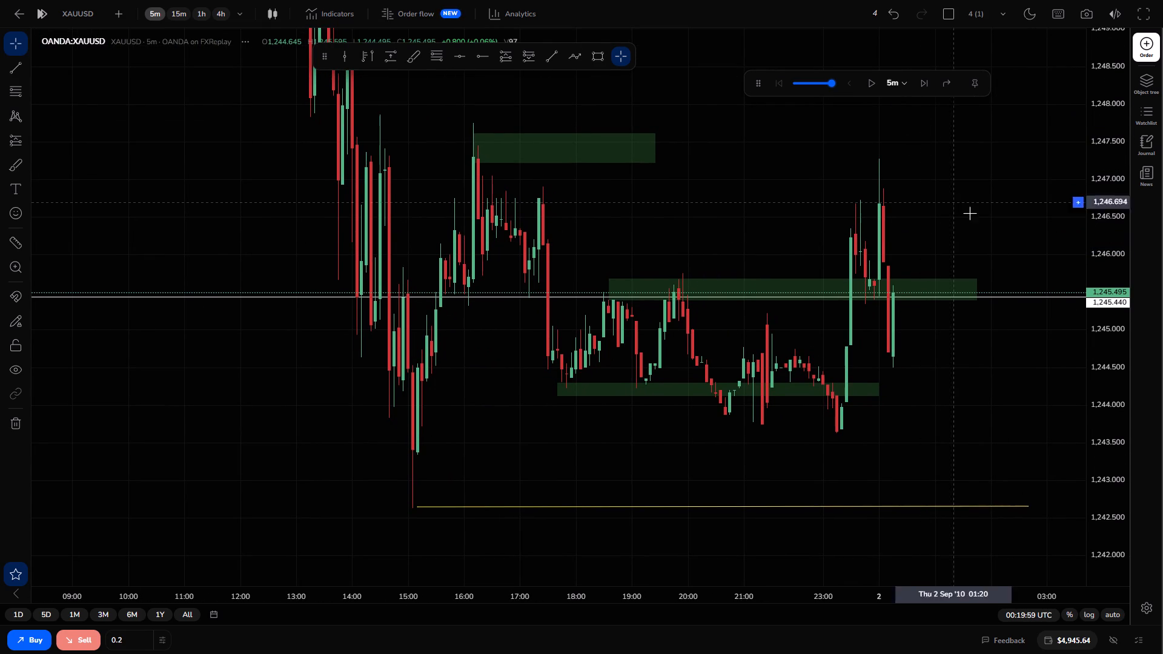
pyautogui.moveTo(970, 213); pyautogui.dragTo(950, 214)
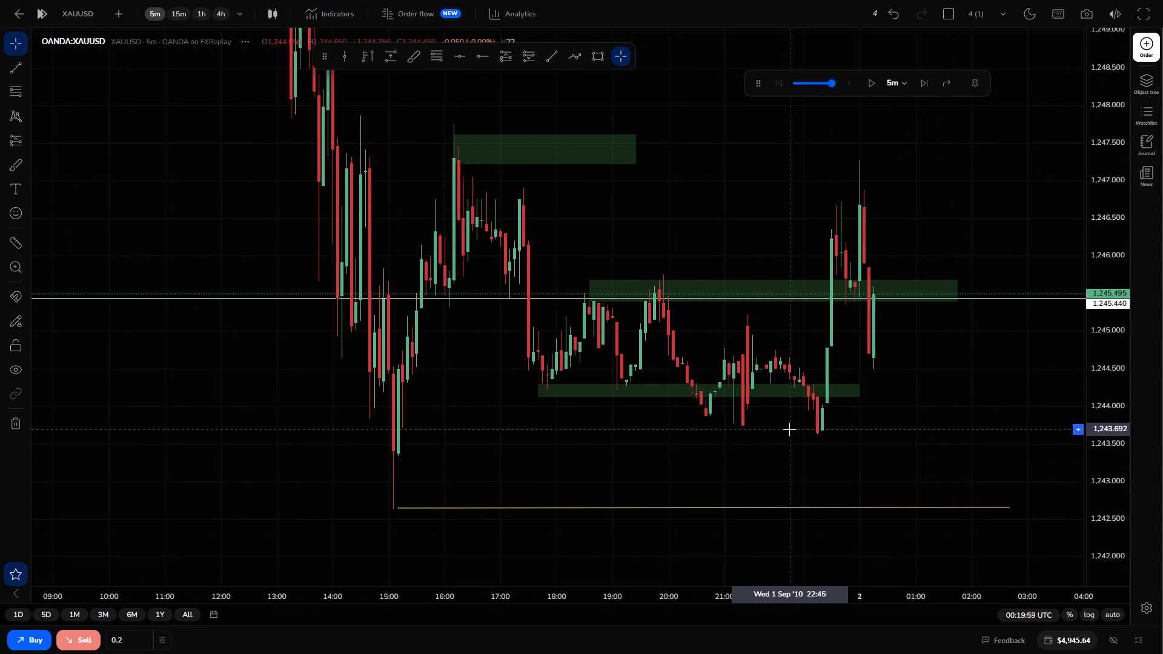
pyautogui.moveTo(984, 428); pyautogui.dragTo(970, 431)
pyautogui.scroll(1, 969, 431)
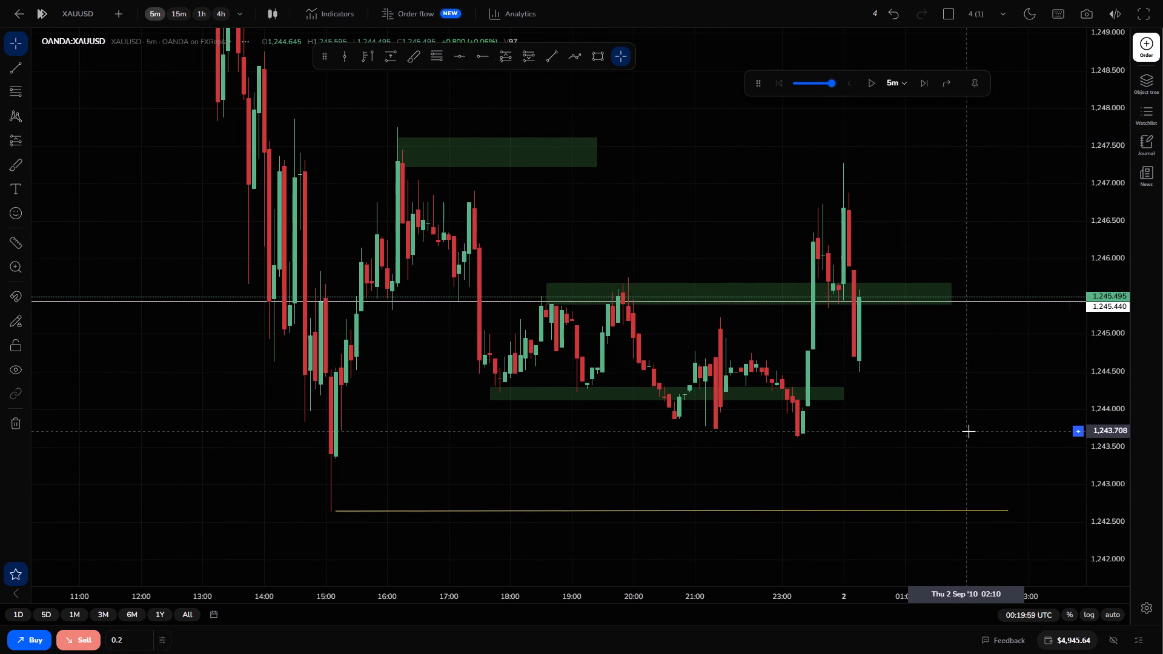
pyautogui.moveTo(930, 235); pyautogui.dragTo(930, 264)
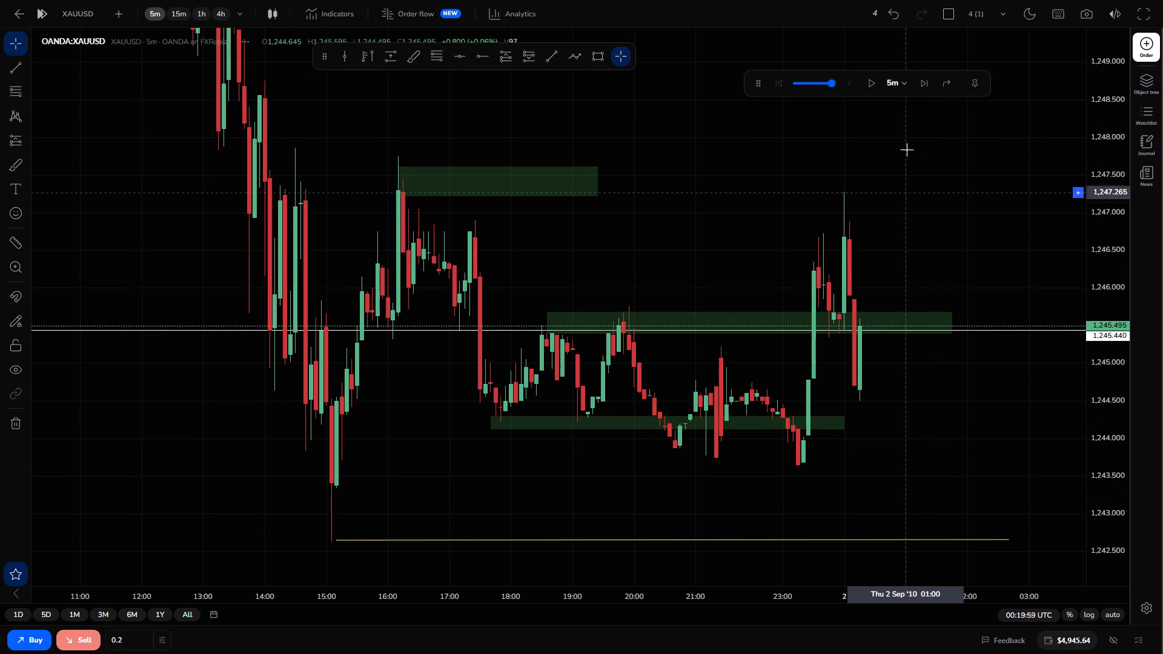
pyautogui.click(871, 82)
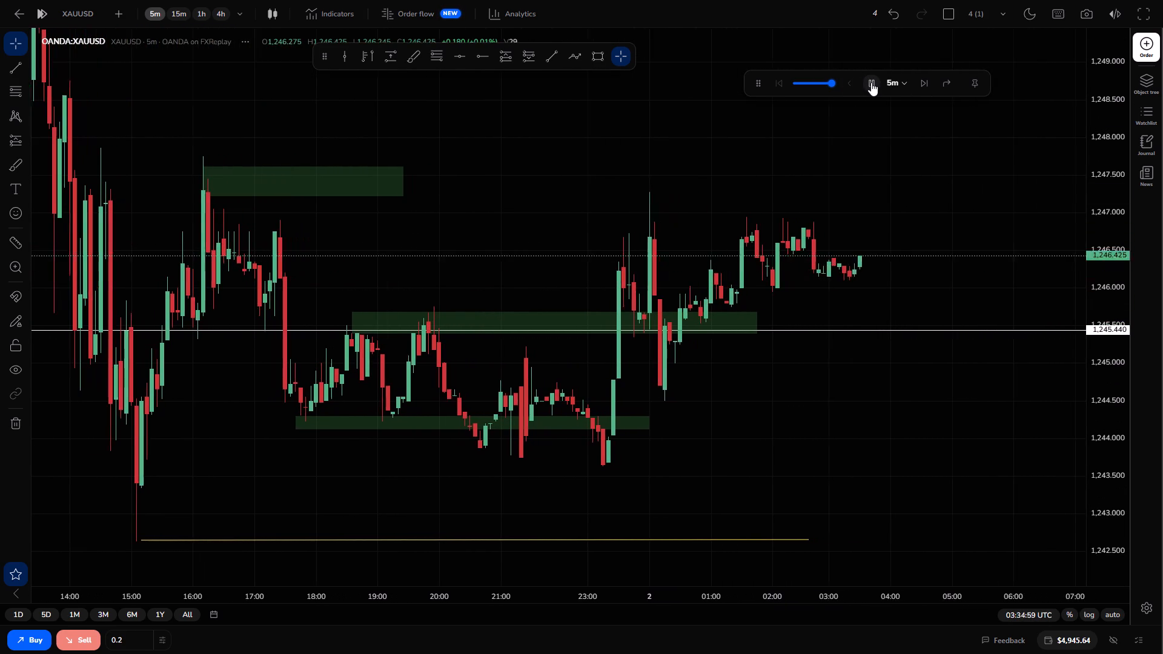
pyautogui.click(871, 82)
# Draw a rectangle zone at the midnight high, from about 1,247.25 down to 1,246.90, extending to about 04:50.
pyautogui.moveTo(902, 201); pyautogui.dragTo(895, 231)
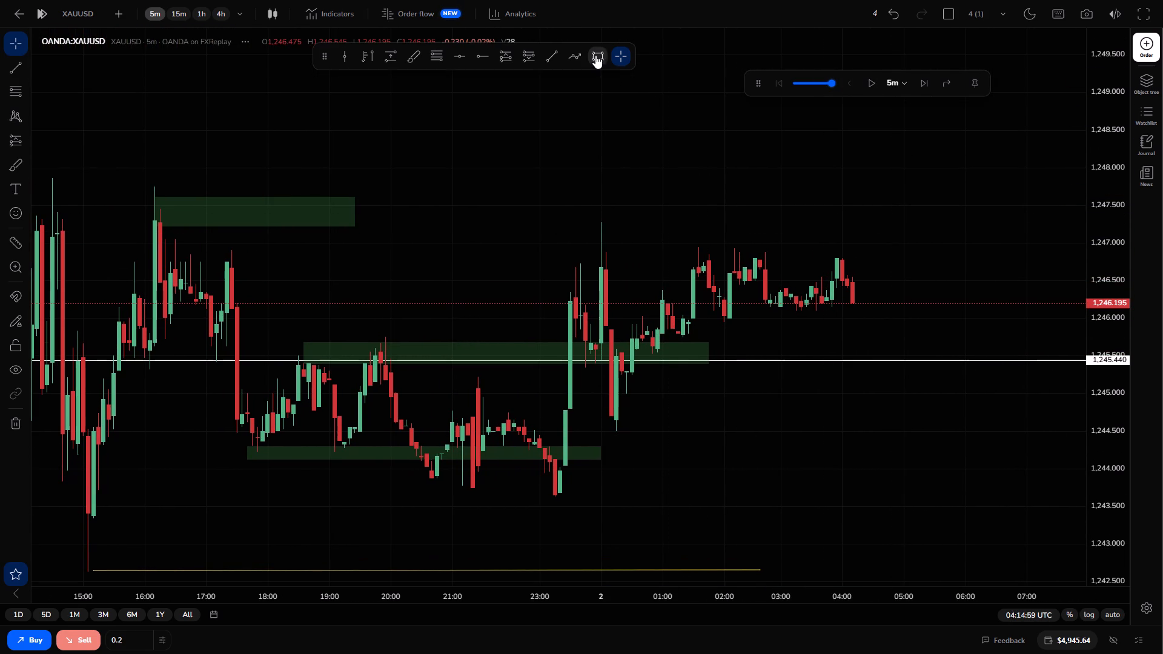
pyautogui.click(595, 55)
pyautogui.click(605, 224)
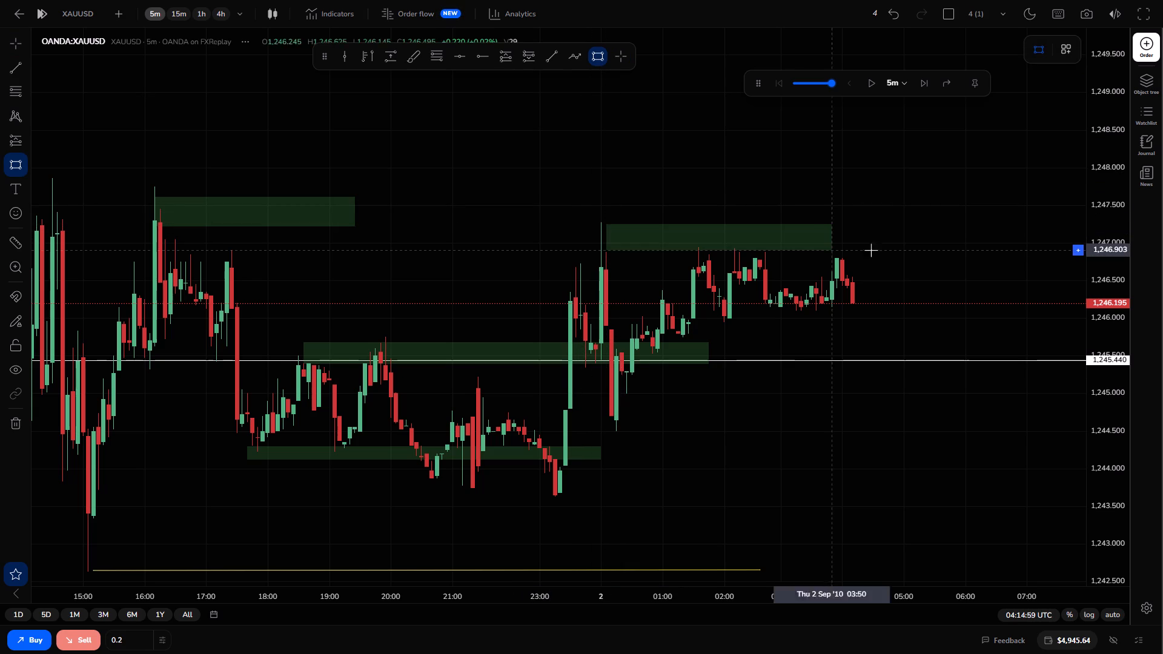
pyautogui.click(895, 250)
pyautogui.click(869, 310)
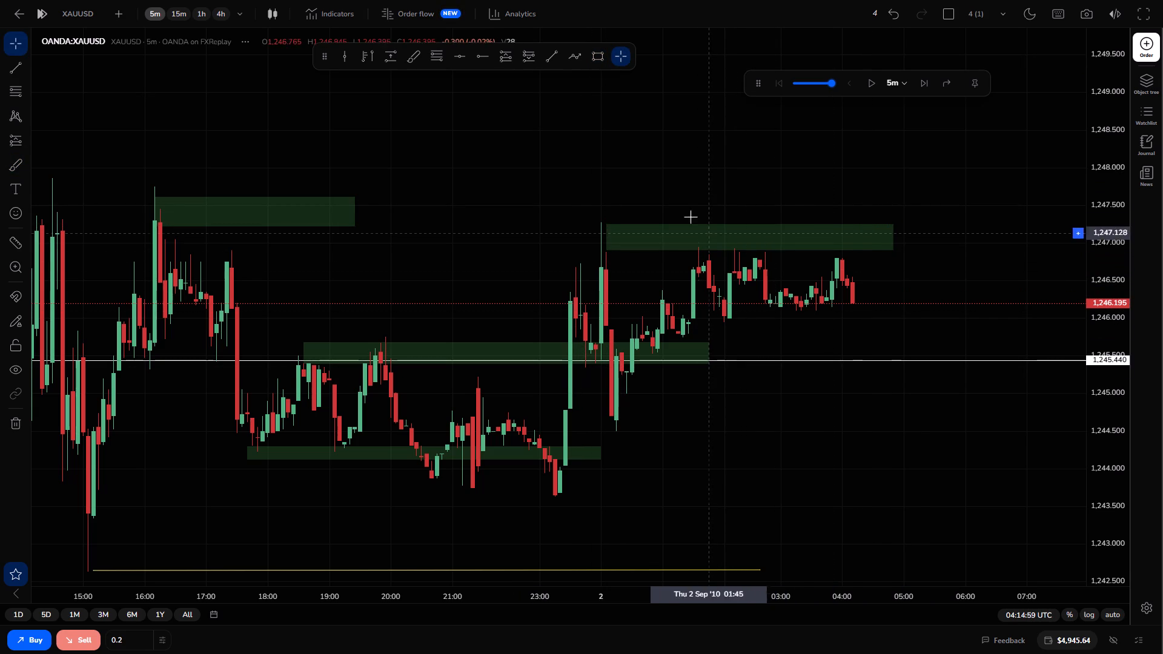
# Draw a thin rectangle zone below the overnight range at about 1,245.95, from about 01:30 to 05:00.
pyautogui.click(601, 55)
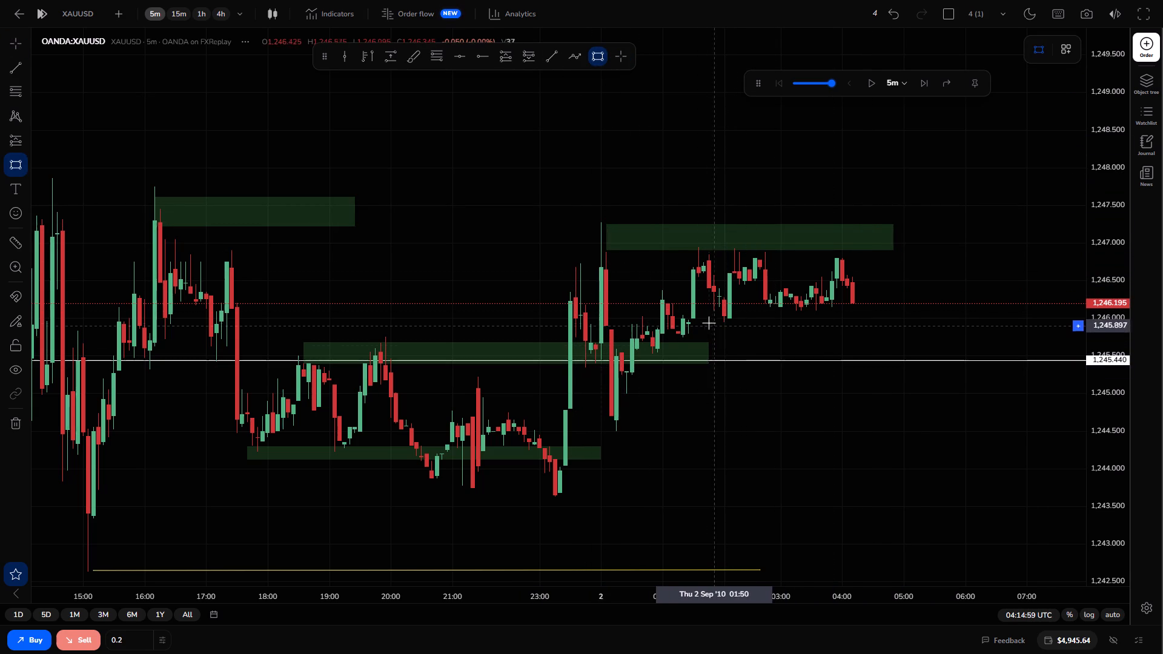
pyautogui.click(691, 320)
pyautogui.click(906, 325)
pyautogui.click(854, 432)
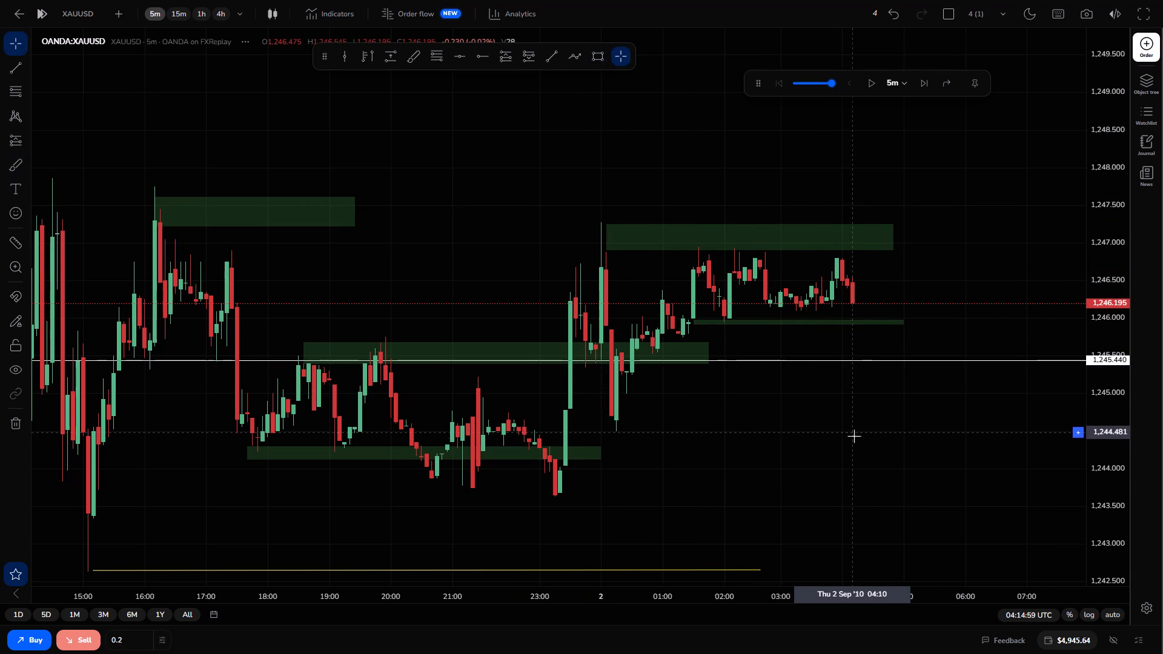
# Advance the replay candle by candle from 04:14:59 to 05:44:59 UTC on 2 September.
pyautogui.moveTo(749, 479); pyautogui.dragTo(964, 431)
pyautogui.scroll(-2, 953, 424)
pyautogui.moveTo(990, 398); pyautogui.dragTo(880, 427)
pyautogui.scroll(-1, 888, 424)
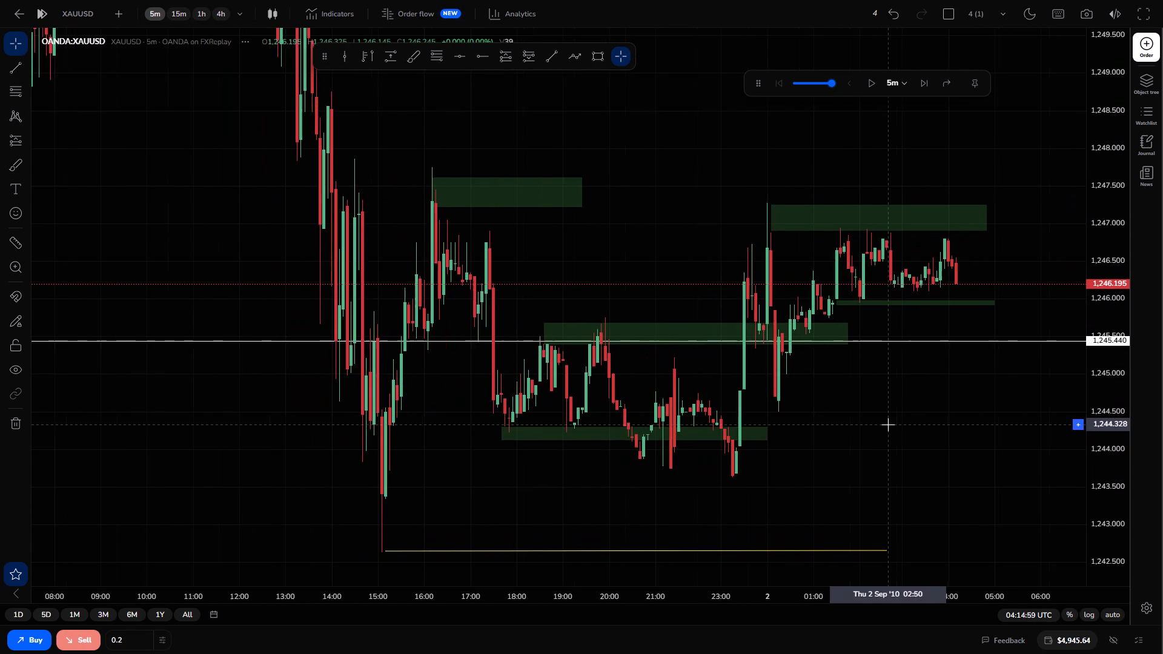
pyautogui.moveTo(926, 408); pyautogui.dragTo(906, 422)
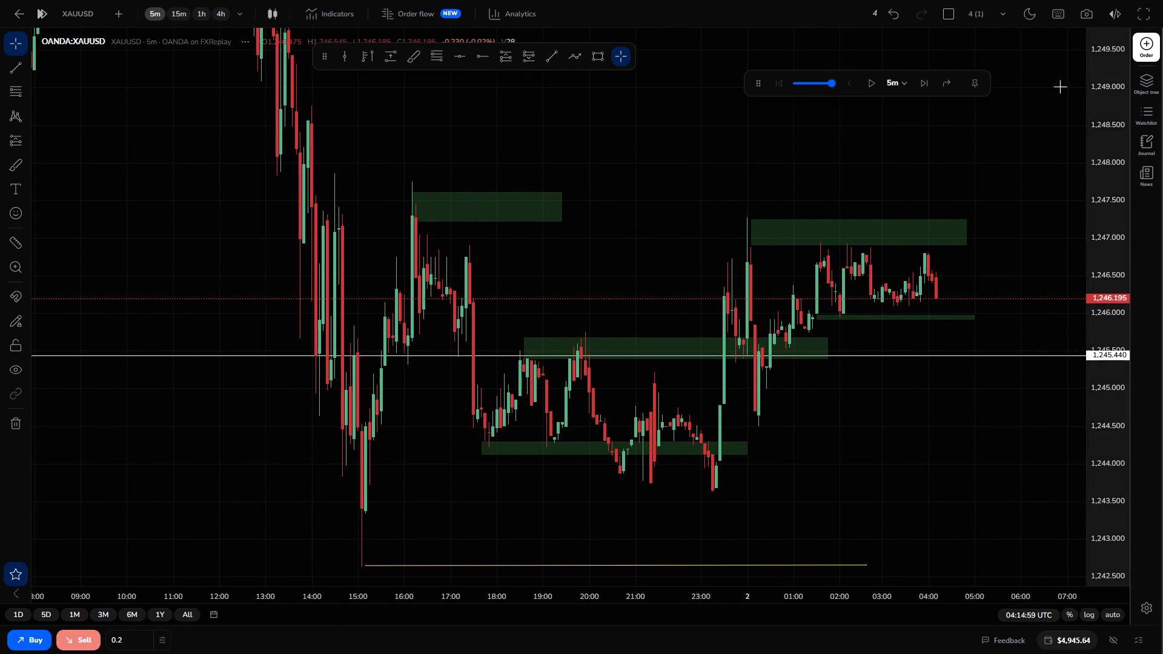
pyautogui.click(929, 82)
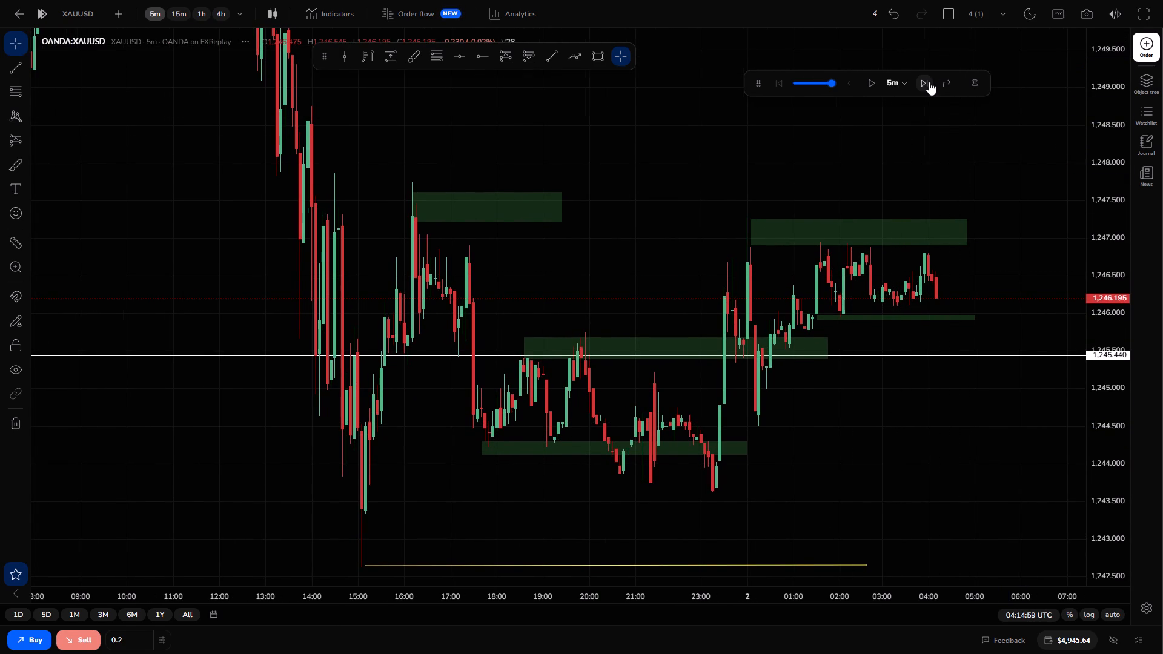
pyautogui.tripleClick(929, 82)
pyautogui.tripleClick(929, 82)
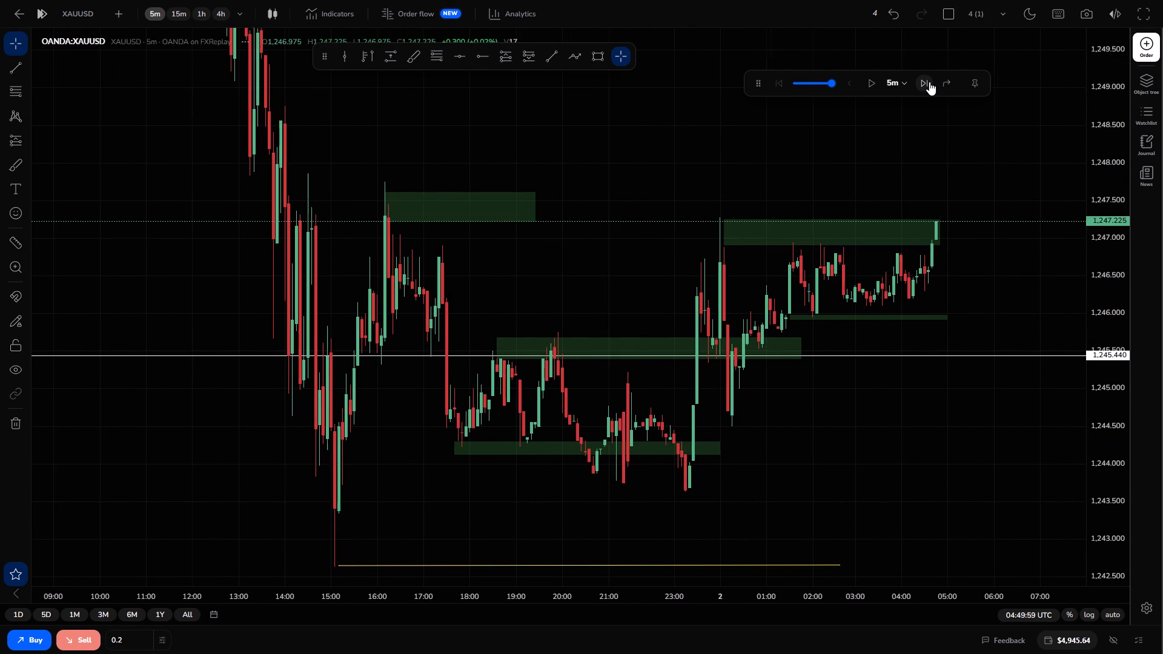
pyautogui.click(929, 82)
pyautogui.doubleClick(929, 82)
pyautogui.tripleClick(929, 82)
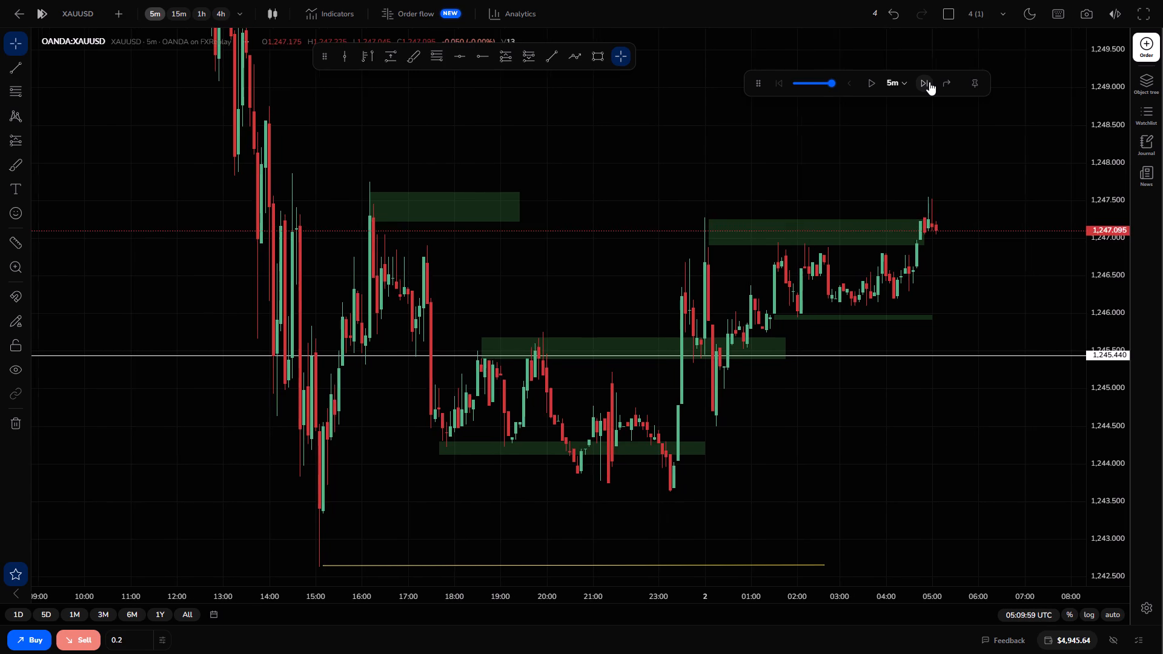
pyautogui.click(929, 82)
pyautogui.tripleClick(929, 82)
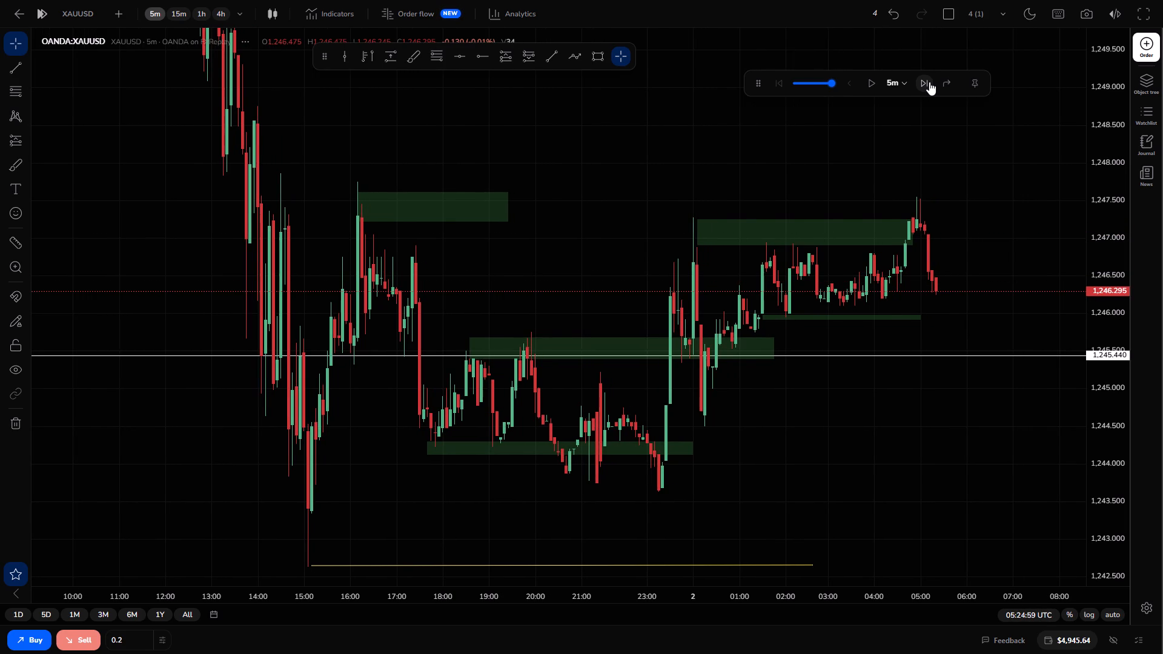
pyautogui.click(929, 82)
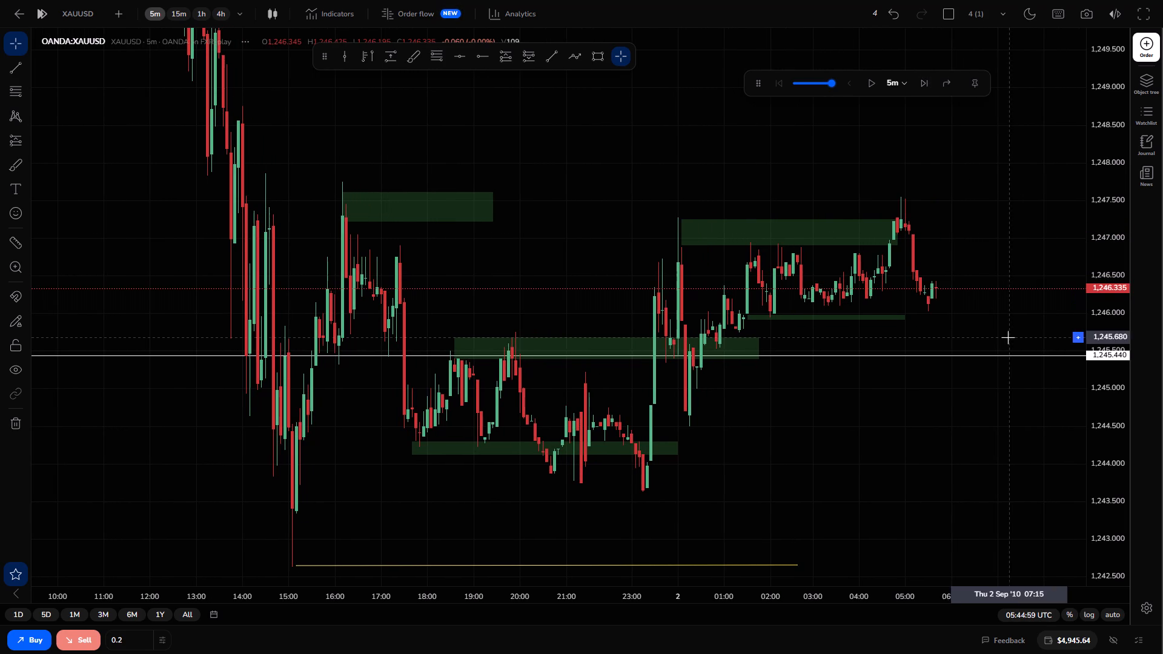
# Move the thin lower range zone up to about 1,246.1, starting near 01:50, to align with the range's repeated lows.
pyautogui.moveTo(1101, 329); pyautogui.dragTo(1072, 210)
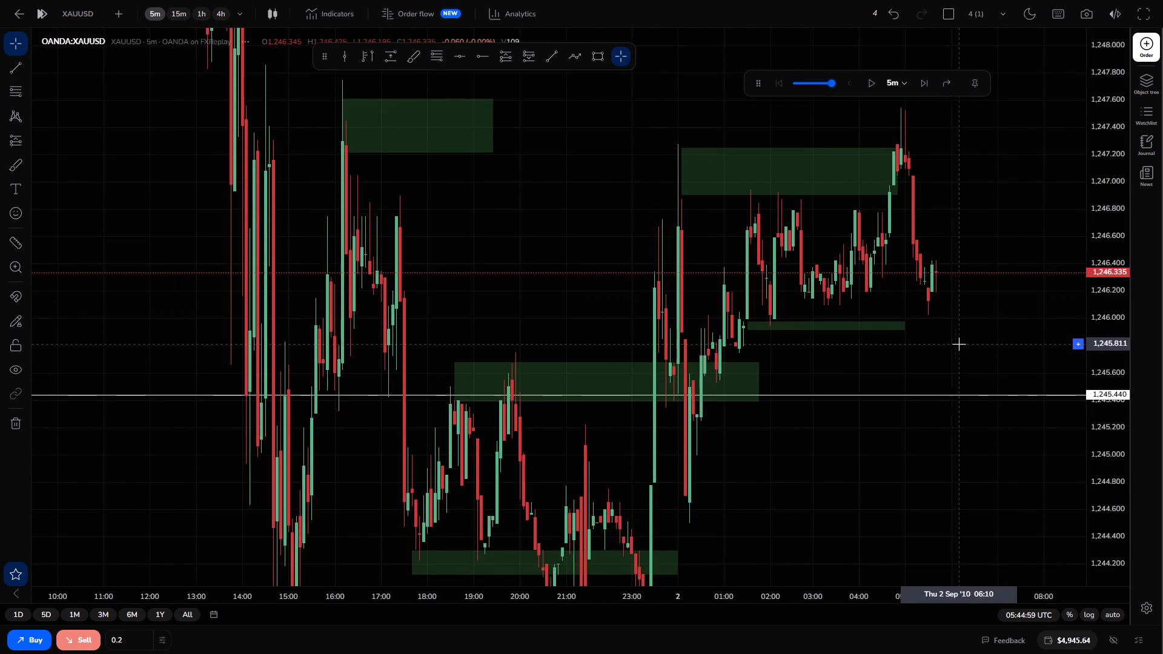
pyautogui.scroll(1, 959, 344)
pyautogui.scroll(-1, 959, 344)
pyautogui.scroll(1, 959, 343)
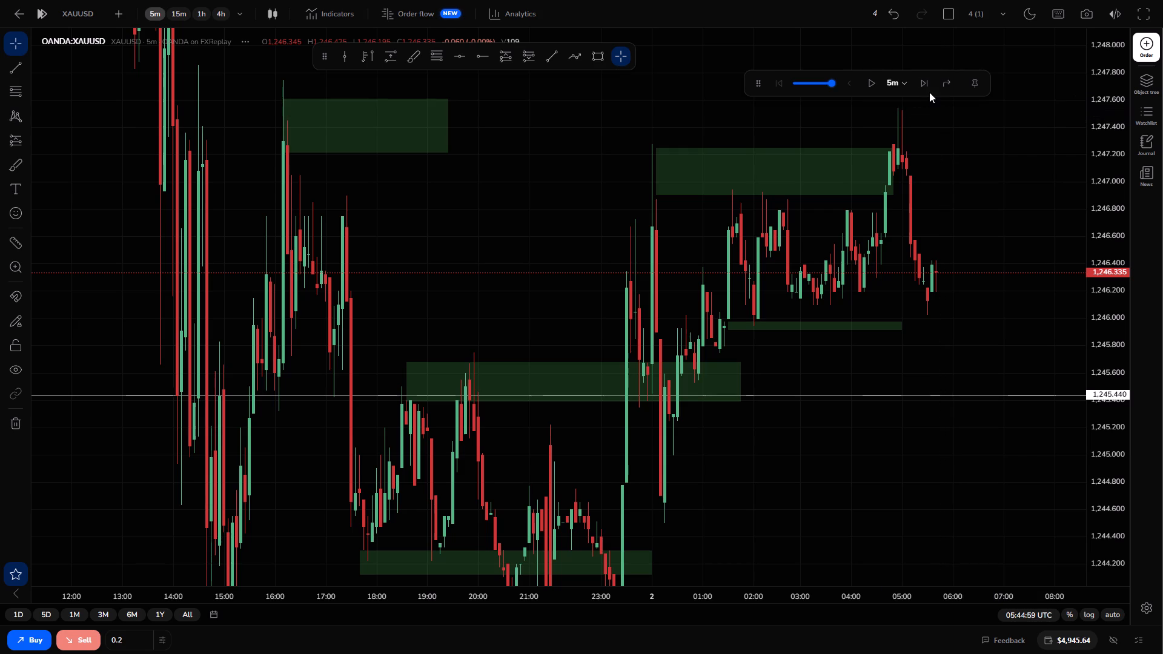
pyautogui.scroll(-1, 898, 357)
pyautogui.scroll(1, 898, 357)
pyautogui.scroll(-1, 898, 357)
pyautogui.scroll(1, 898, 354)
pyautogui.scroll(-1, 898, 354)
pyautogui.scroll(1, 898, 354)
pyautogui.scroll(-1, 900, 351)
pyautogui.scroll(2, 900, 351)
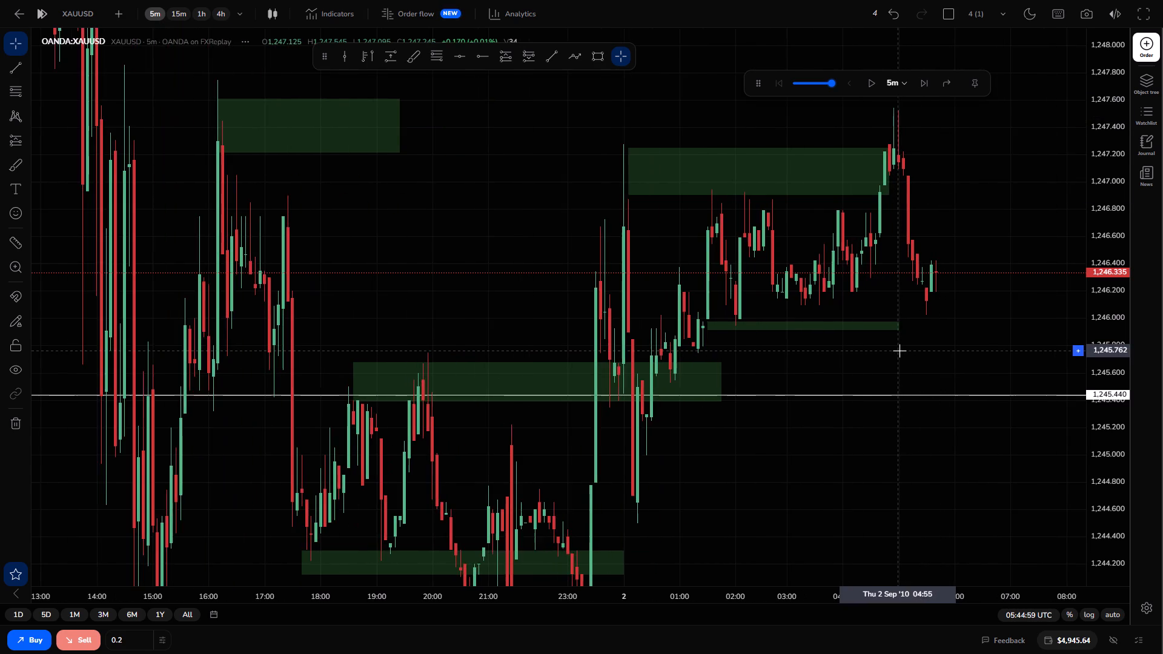
pyautogui.scroll(3, 900, 351)
pyautogui.scroll(-2, 900, 351)
pyautogui.scroll(3, 900, 351)
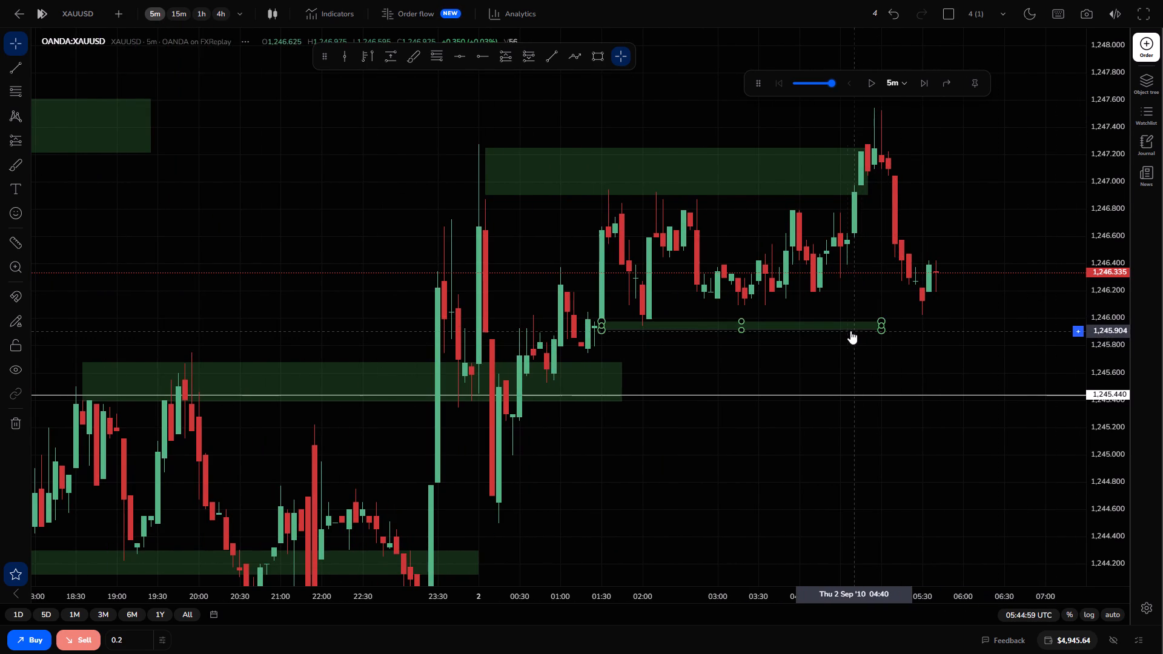
pyautogui.moveTo(850, 331); pyautogui.dragTo(876, 309)
pyautogui.click(898, 359)
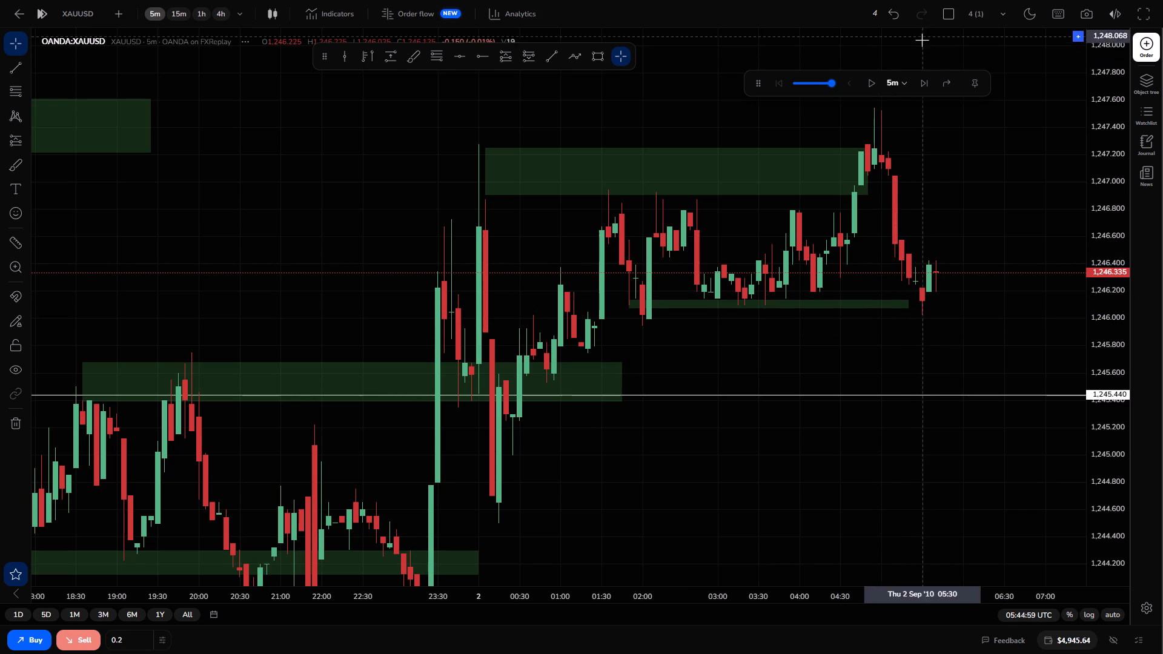
# Advance the replay one candle, play it continuously, and pause it at 07:59:59 UTC on 2 September.
pyautogui.click(927, 85)
pyautogui.scroll(-2, 889, 265)
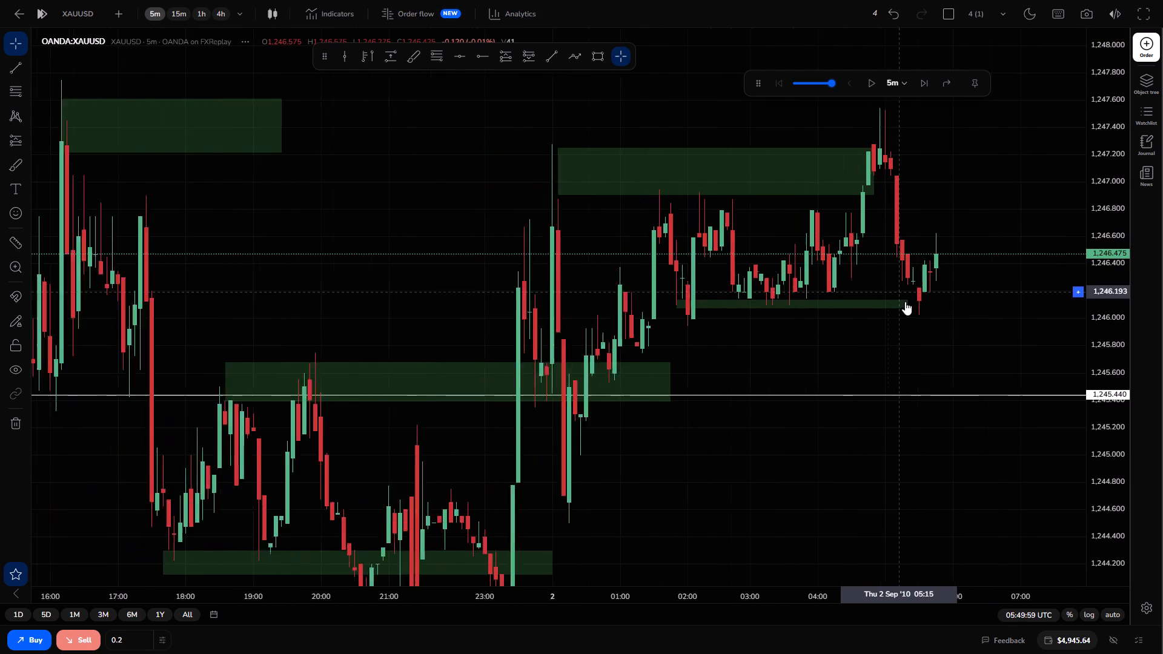
pyautogui.scroll(-2, 905, 302)
pyautogui.scroll(1, 912, 307)
pyautogui.click(870, 86)
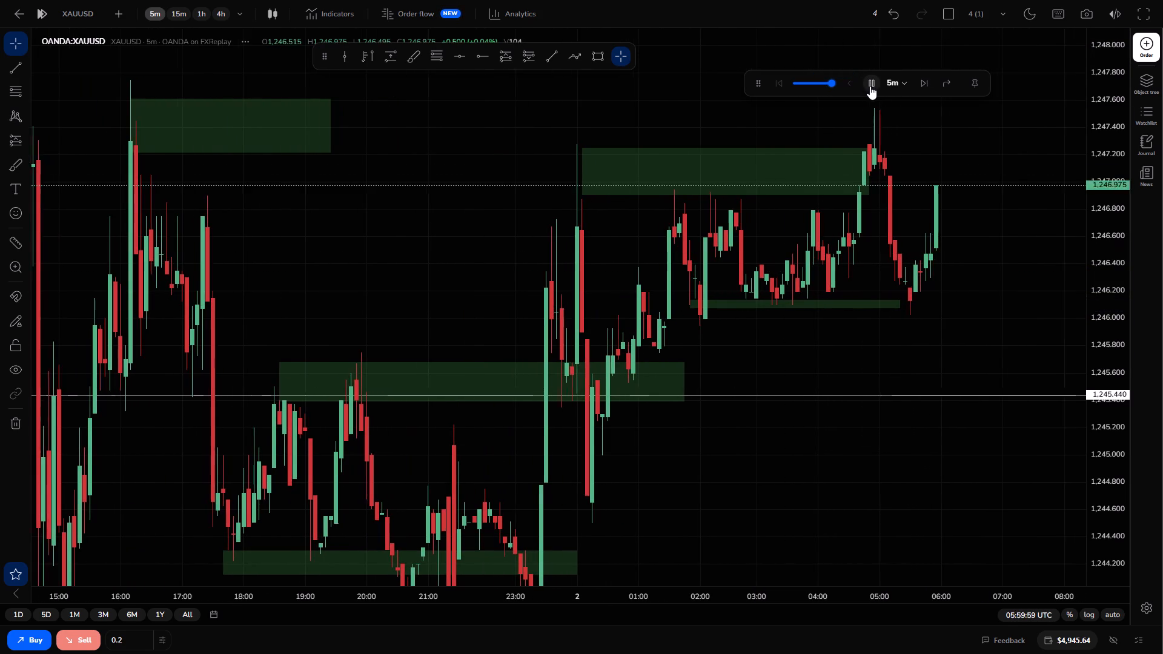
pyautogui.click(870, 86)
pyautogui.click(870, 86)
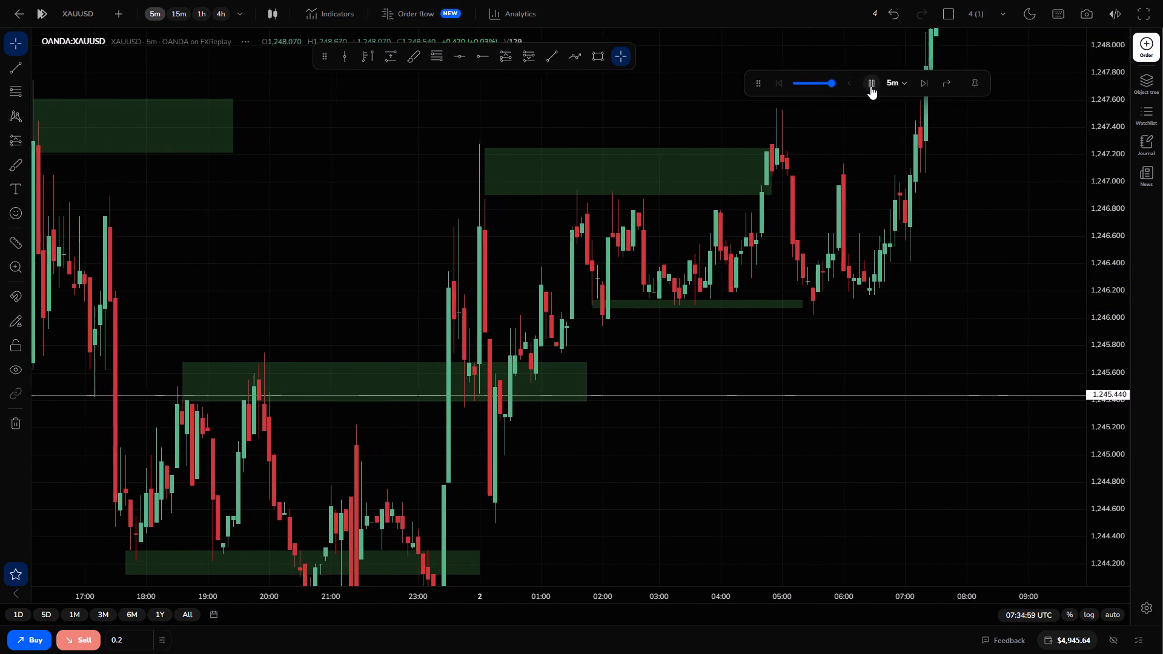
pyautogui.click(870, 86)
# Advance the replay candle by candle from 07:59:59 to 08:24:59 UTC on 2 September.
pyautogui.moveTo(1120, 194); pyautogui.dragTo(1101, 314)
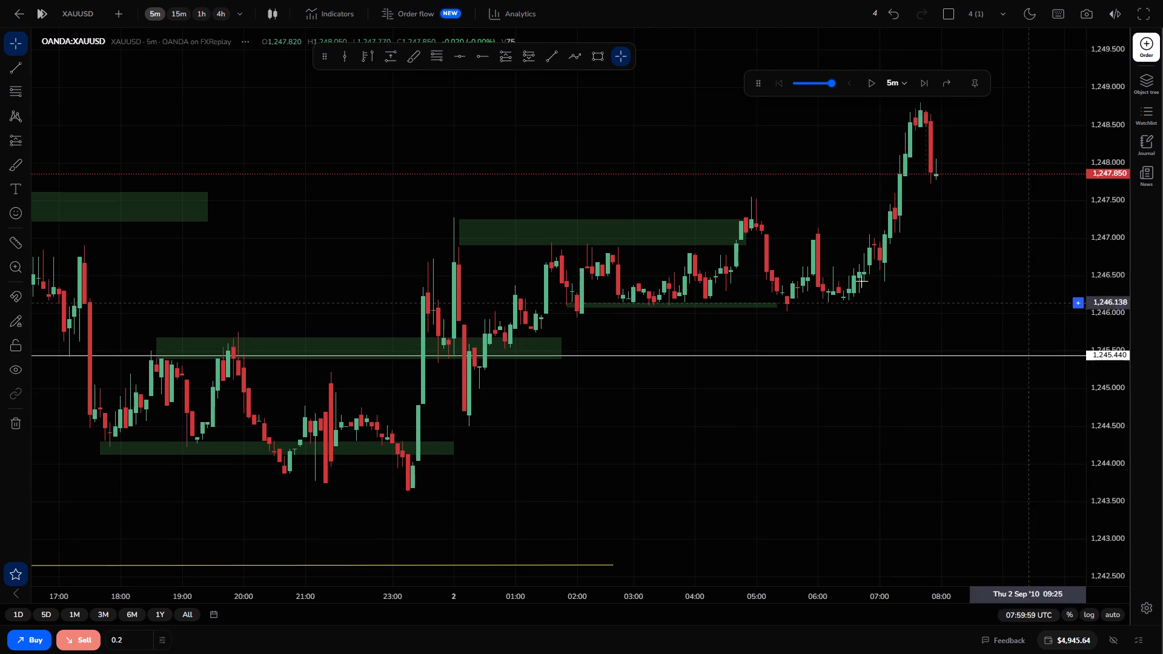
pyautogui.moveTo(760, 199); pyautogui.dragTo(847, 203)
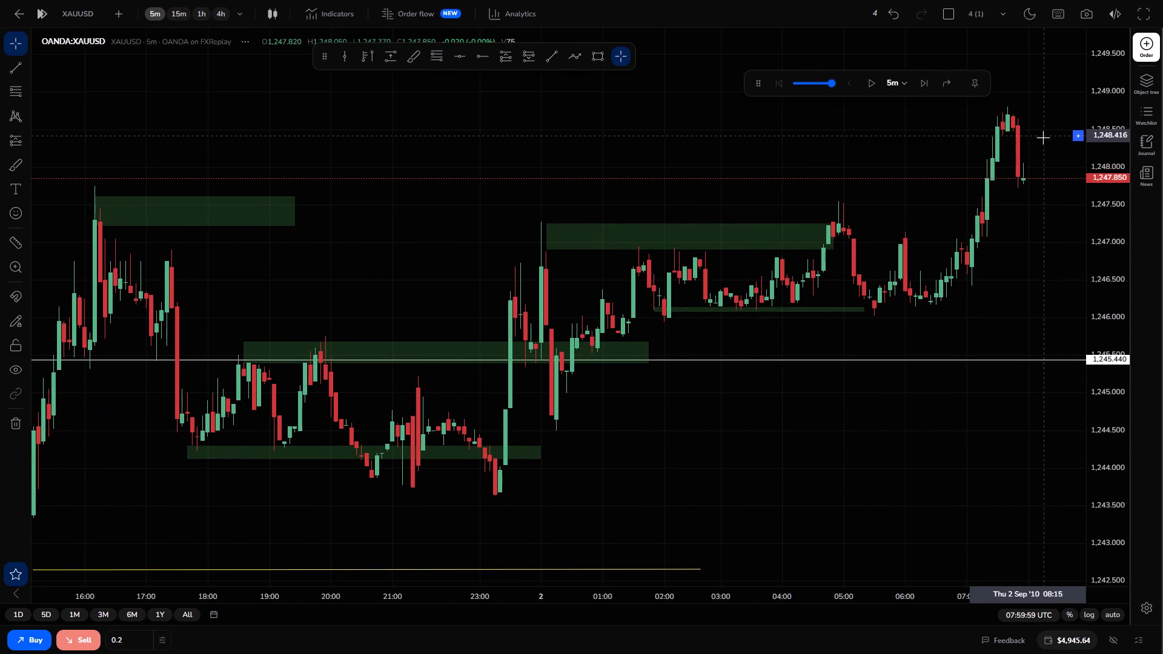
pyautogui.scroll(-2, 1037, 153)
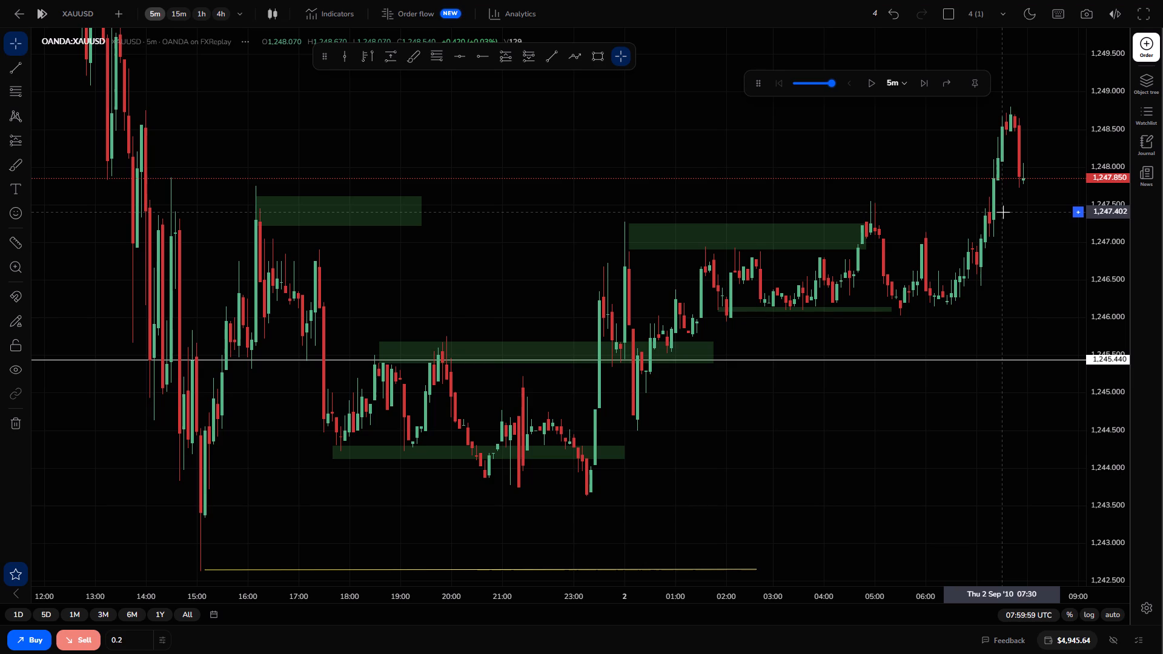
pyautogui.moveTo(1011, 213); pyautogui.dragTo(952, 240)
pyautogui.tripleClick(925, 84)
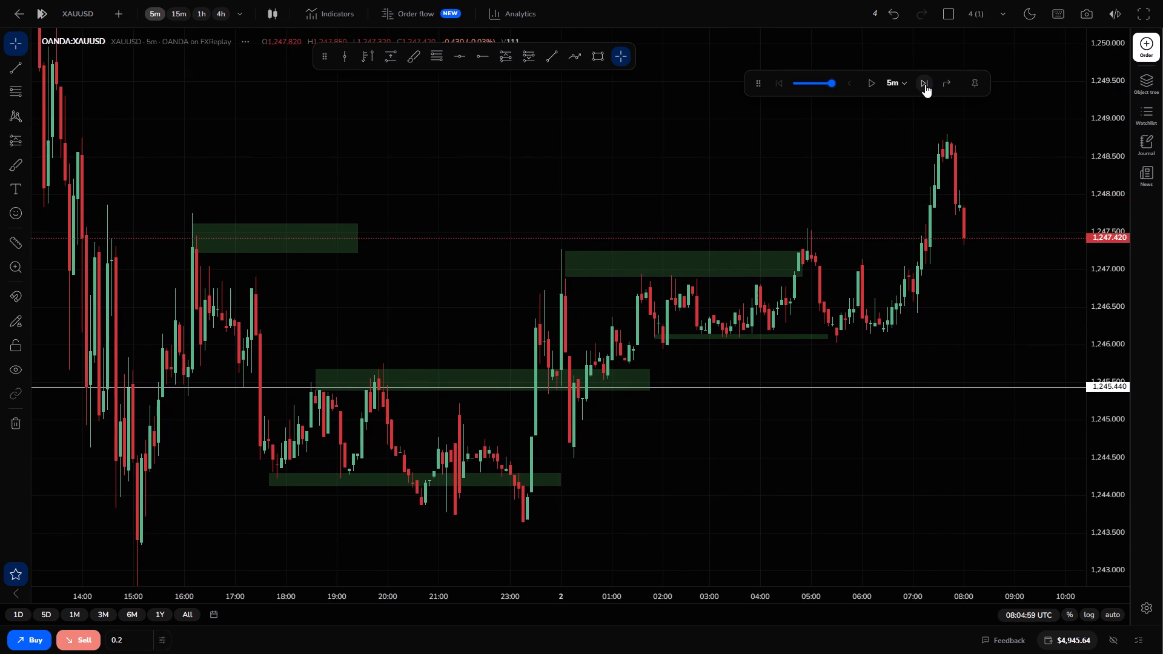
pyautogui.doubleClick(925, 84)
pyautogui.moveTo(848, 163); pyautogui.dragTo(896, 209)
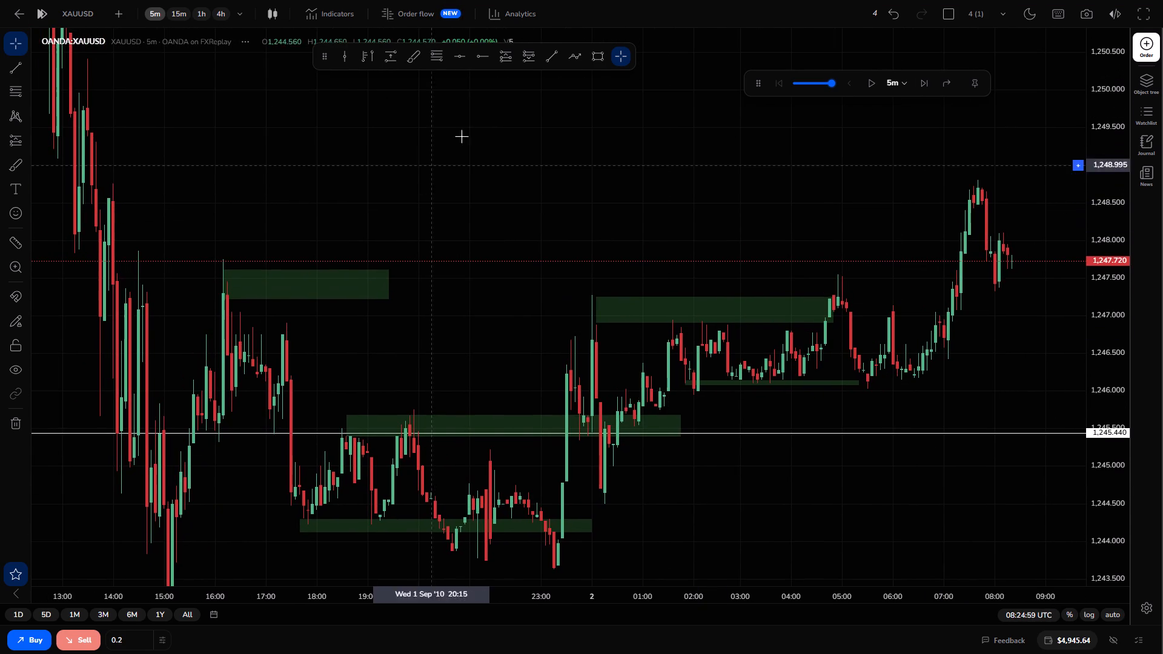
# Draw a horizontal ray at about 1,247.764, starting near the 16:10 swing high on 1 September.
pyautogui.click(473, 62)
pyautogui.click(477, 59)
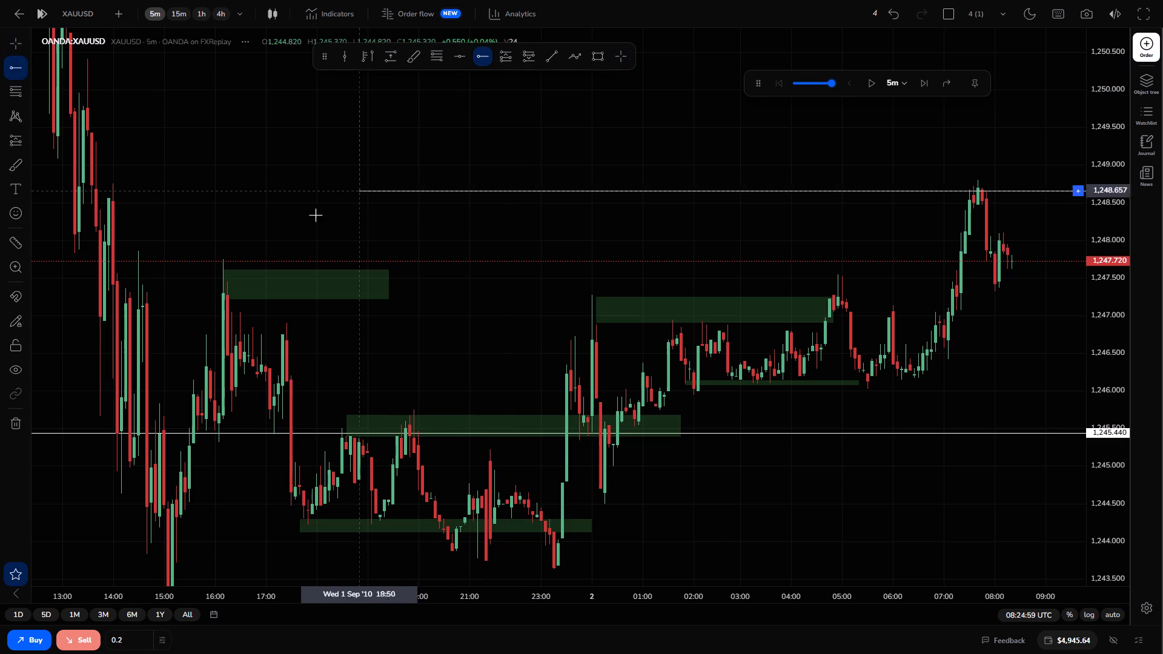
pyautogui.click(207, 258)
pyautogui.click(449, 196)
# Advance the replay candle by candle from 08:24:59 to 08:59:59 UTC on 2 September.
pyautogui.moveTo(750, 203); pyautogui.dragTo(596, 236)
pyautogui.scroll(1, 671, 213)
pyautogui.scroll(-1, 684, 205)
pyautogui.tripleClick(930, 87)
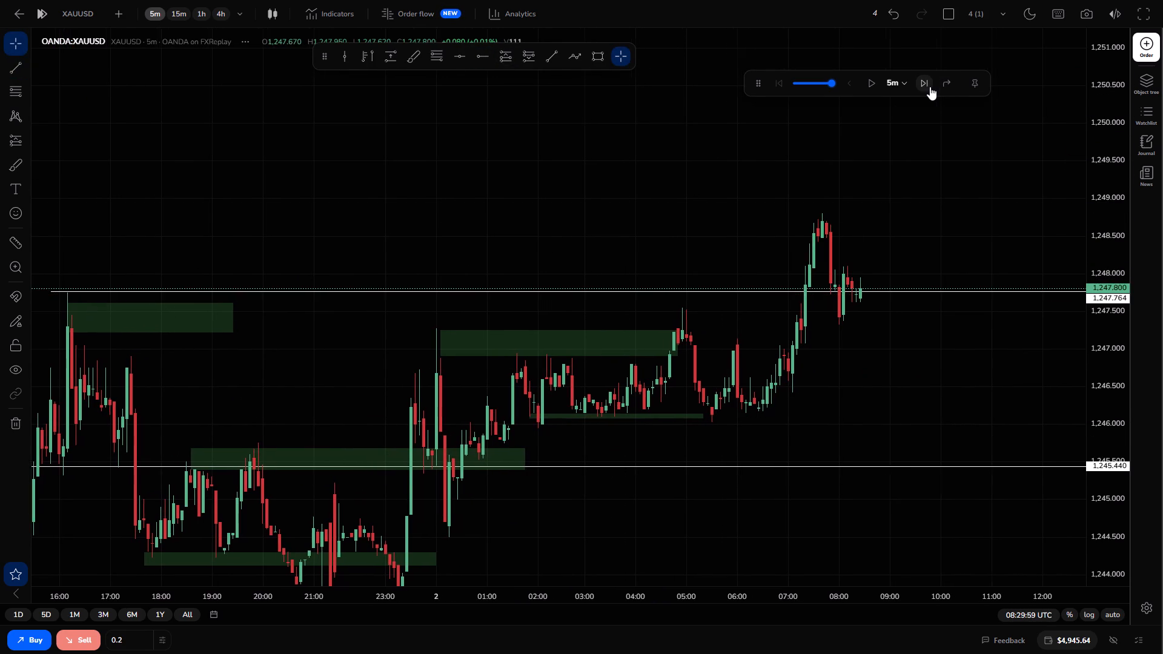
pyautogui.tripleClick(930, 87)
pyautogui.click(930, 87)
# Advance the replay candle by candle from 08:59:59 to 09:39:59 UTC on 2 September.
pyautogui.moveTo(904, 223); pyautogui.dragTo(909, 223)
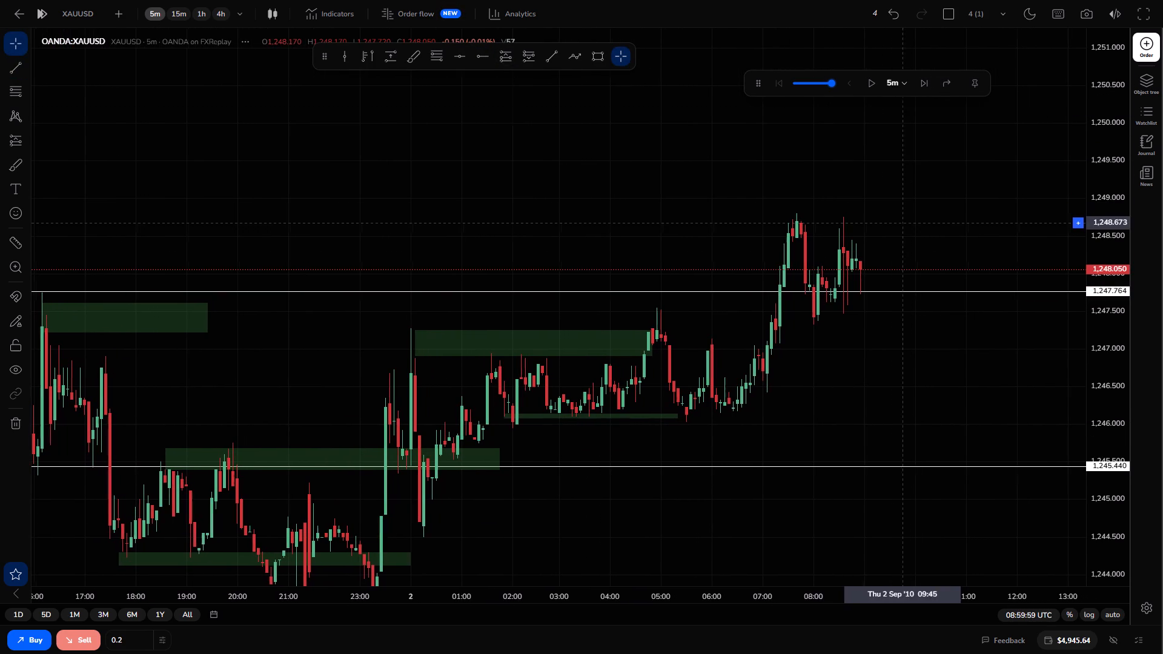
pyautogui.moveTo(909, 223); pyautogui.dragTo(989, 212)
pyautogui.scroll(1, 990, 211)
pyautogui.scroll(-1, 990, 211)
pyautogui.scroll(2, 989, 212)
pyautogui.scroll(-1, 987, 215)
pyautogui.moveTo(1118, 200); pyautogui.dragTo(1116, 253)
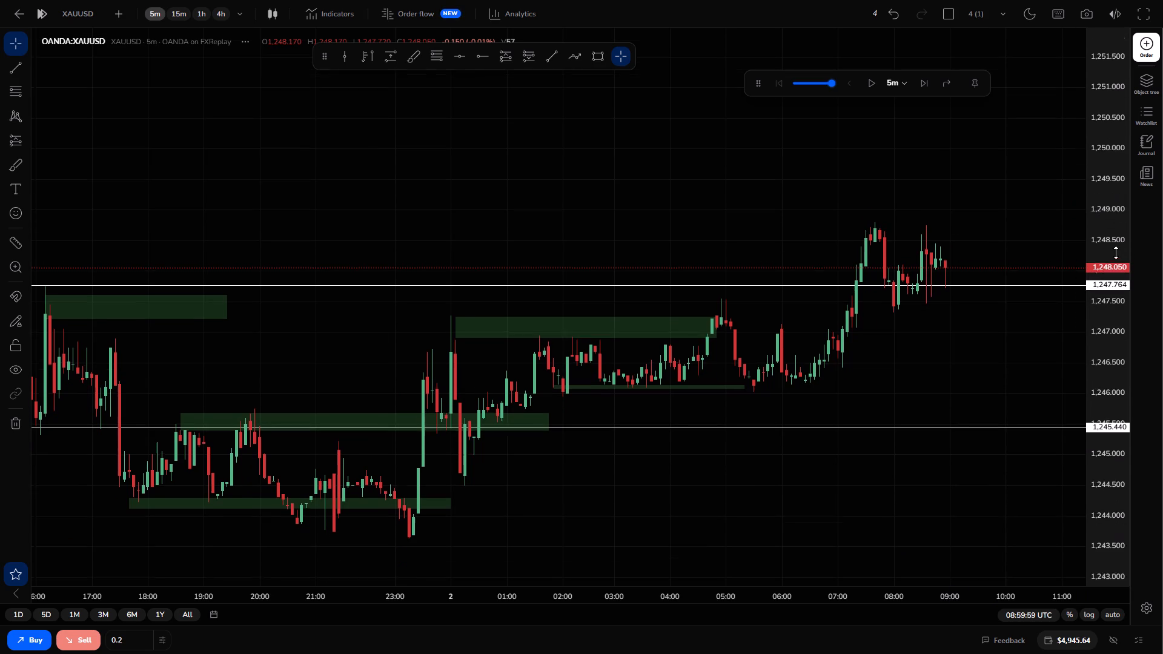
pyautogui.moveTo(1116, 253); pyautogui.dragTo(1114, 256)
pyautogui.moveTo(1007, 313); pyautogui.dragTo(956, 327)
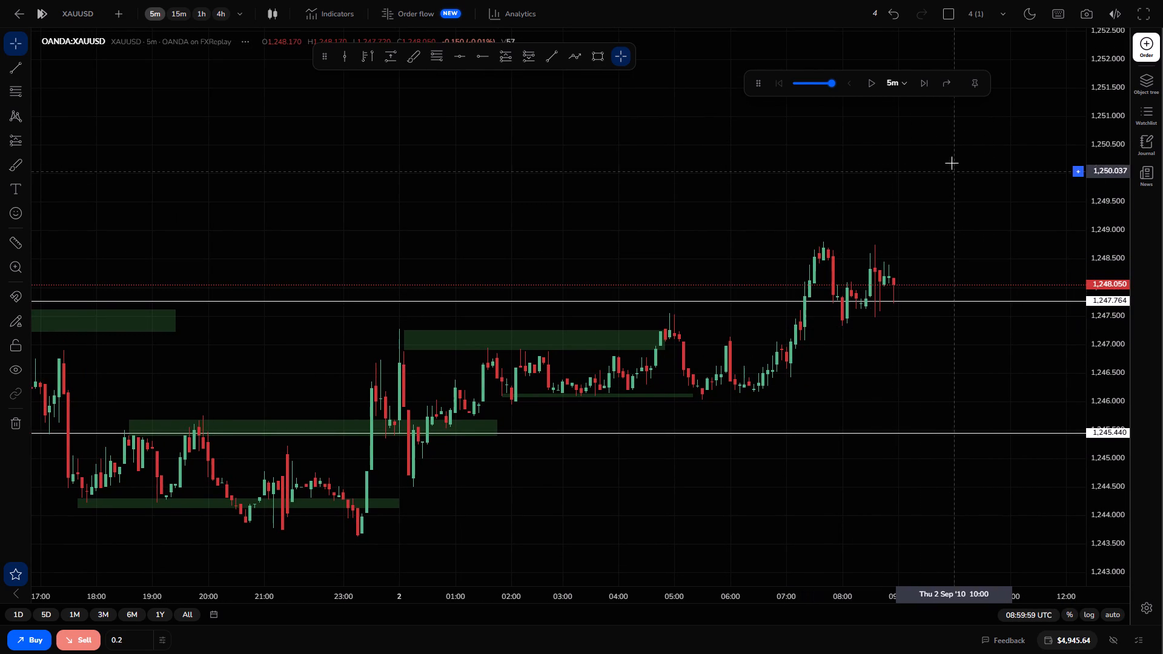
pyautogui.tripleClick(924, 85)
pyautogui.tripleClick(924, 85)
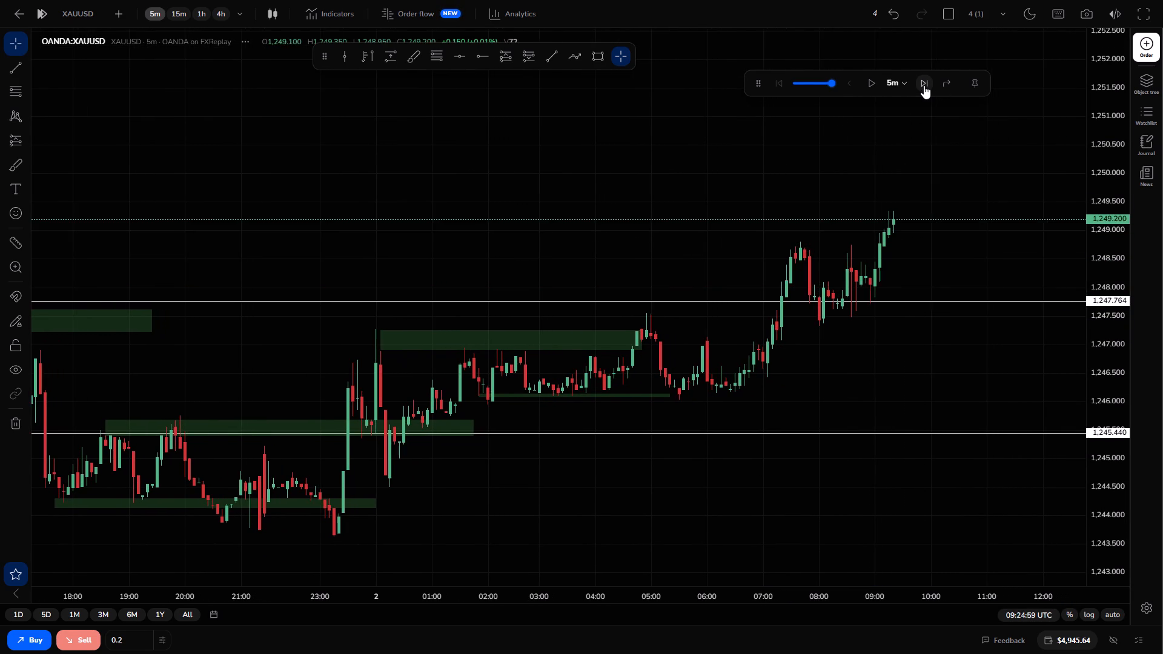
pyautogui.click(924, 85)
pyautogui.doubleClick(924, 85)
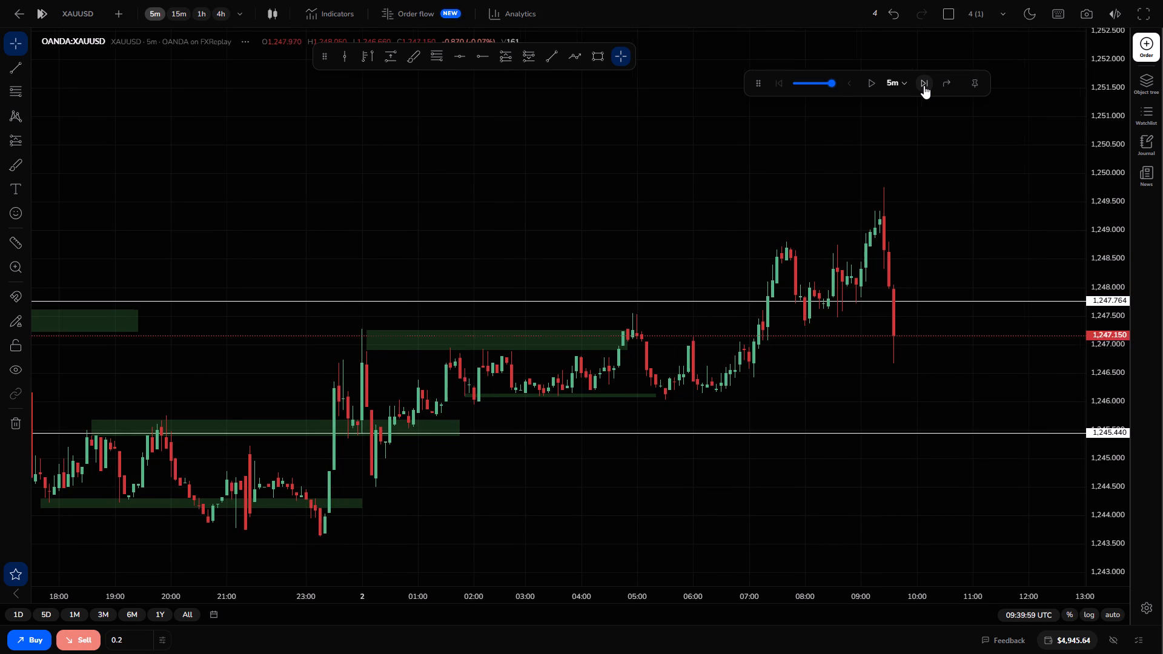
# Advance the replay candle by candle from 09:39:59 to 10:14:59 UTC on 2 September.
pyautogui.moveTo(962, 211); pyautogui.dragTo(966, 235)
pyautogui.click(927, 87)
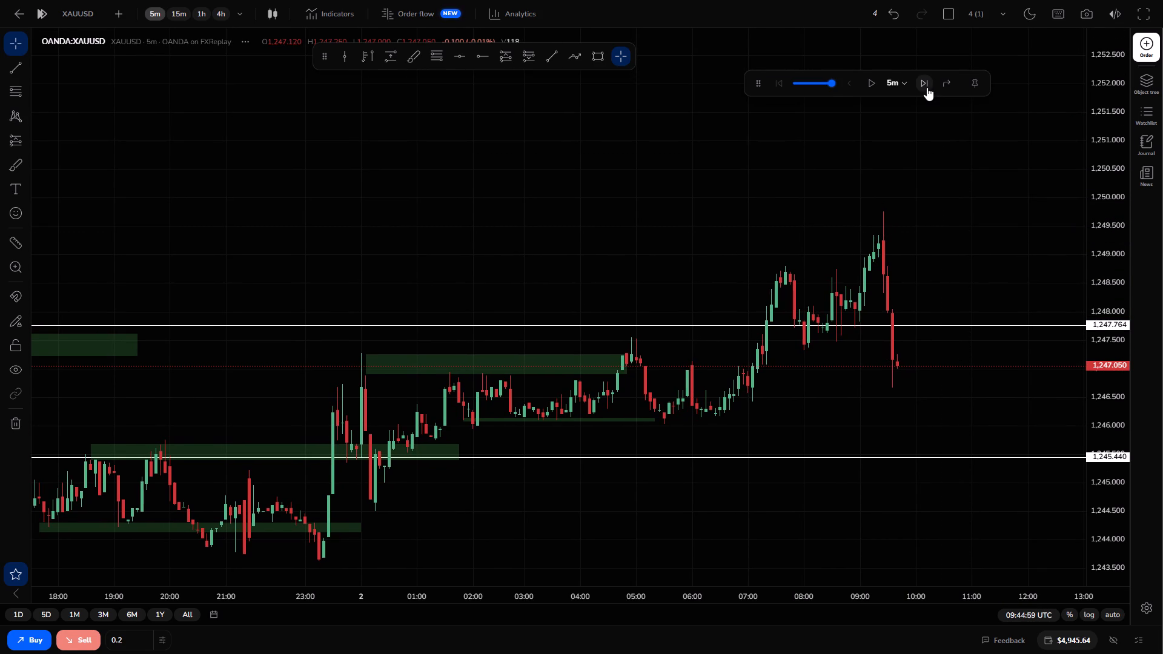
pyautogui.click(927, 87)
pyautogui.click(927, 87)
pyautogui.click(927, 87)
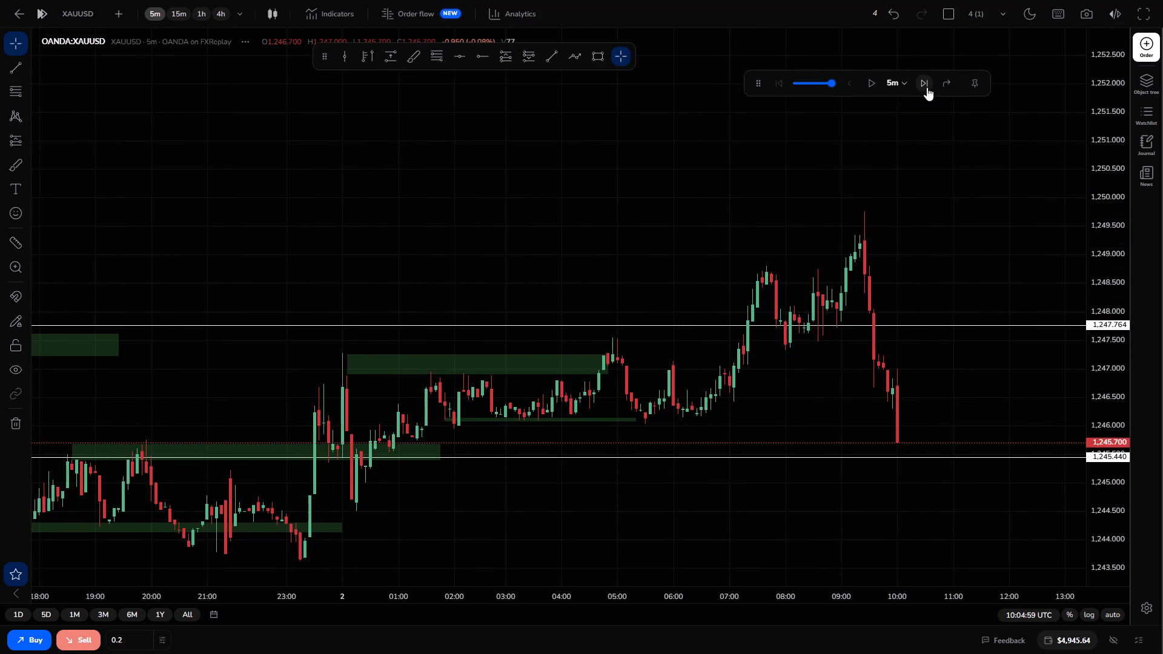
pyautogui.click(927, 87)
pyautogui.click(927, 87)
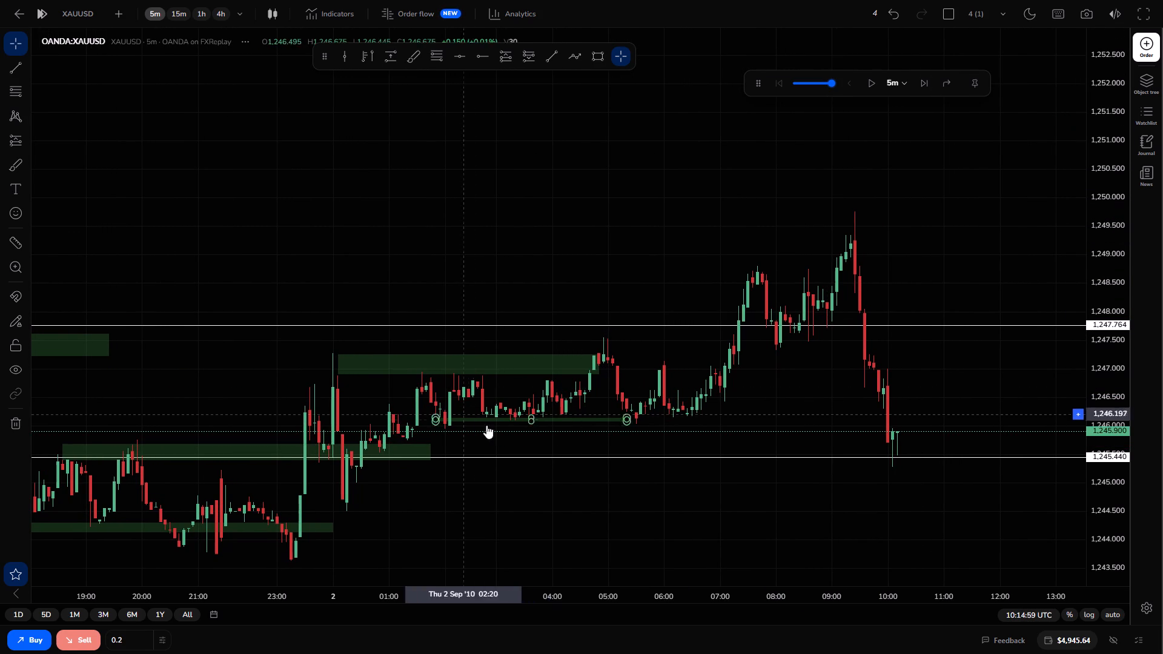
# Play the replay continuously from 10:14:59 and pause it at 12:49:59 UTC on 2 September.
pyautogui.moveTo(588, 436); pyautogui.dragTo(500, 354)
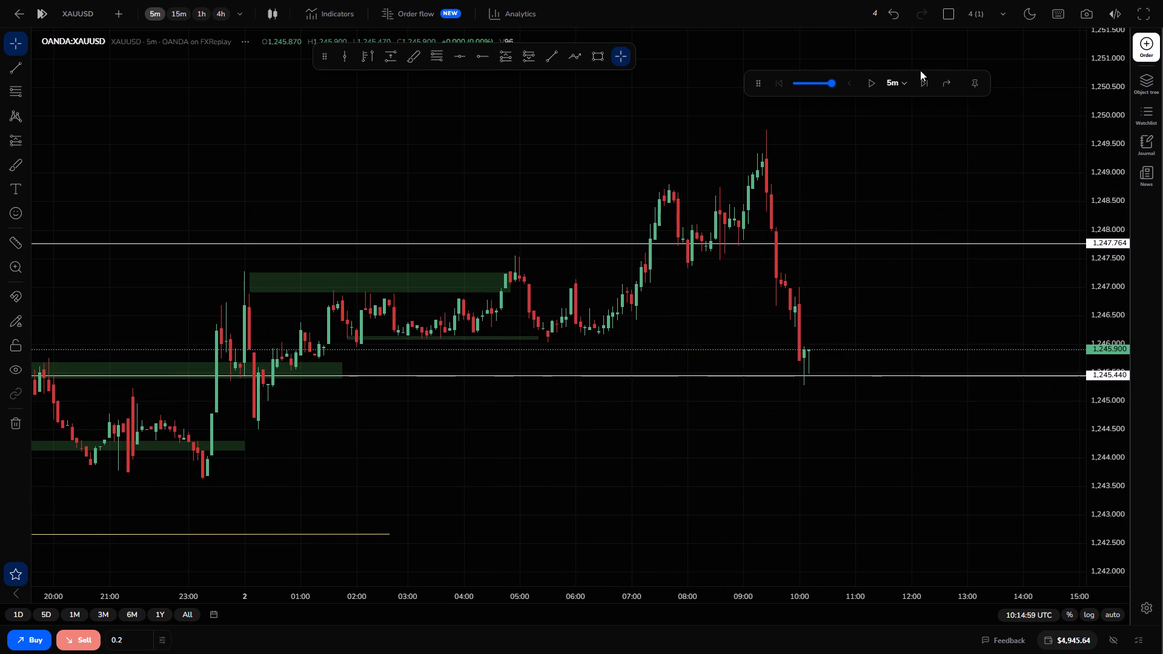
pyautogui.click(877, 84)
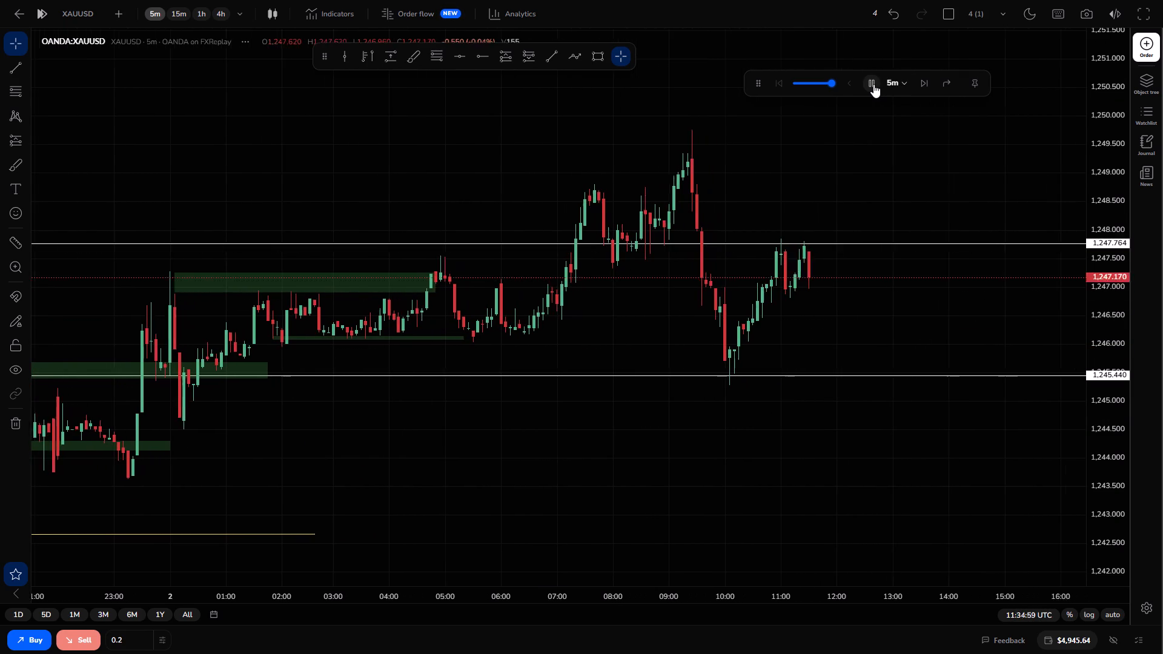
pyautogui.click(873, 84)
# Examine the price action up to 12:49:59 against the marked range zones and the 1,247.764 and 1,245.440 levels.
pyautogui.moveTo(810, 183); pyautogui.dragTo(995, 298)
pyautogui.scroll(-1, 992, 296)
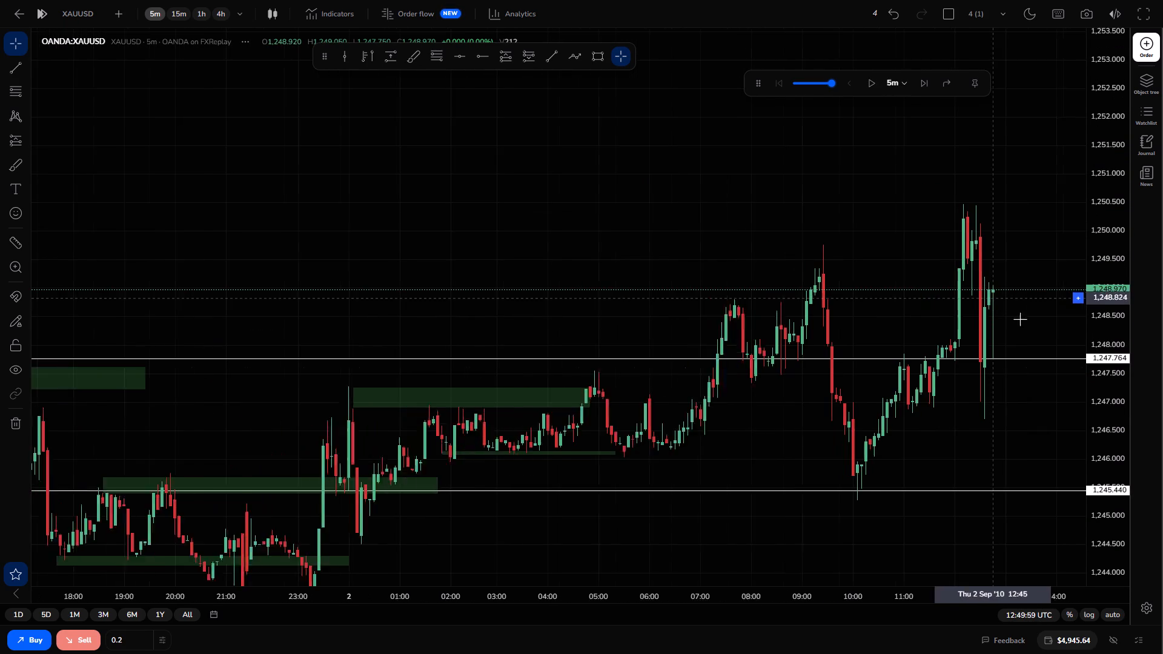
pyautogui.scroll(-1, 1020, 319)
pyautogui.moveTo(1010, 408); pyautogui.dragTo(1010, 375)
pyautogui.moveTo(1088, 239); pyautogui.dragTo(1101, 344)
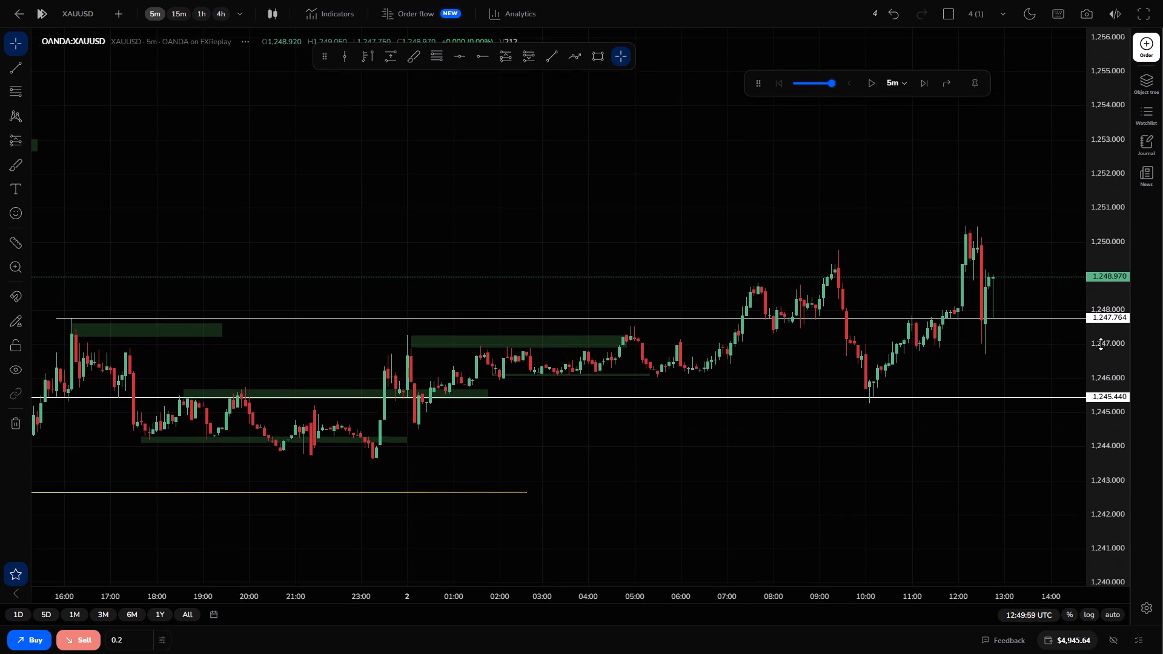
pyautogui.moveTo(1101, 344); pyautogui.dragTo(1101, 346)
pyautogui.moveTo(851, 366); pyautogui.dragTo(933, 372)
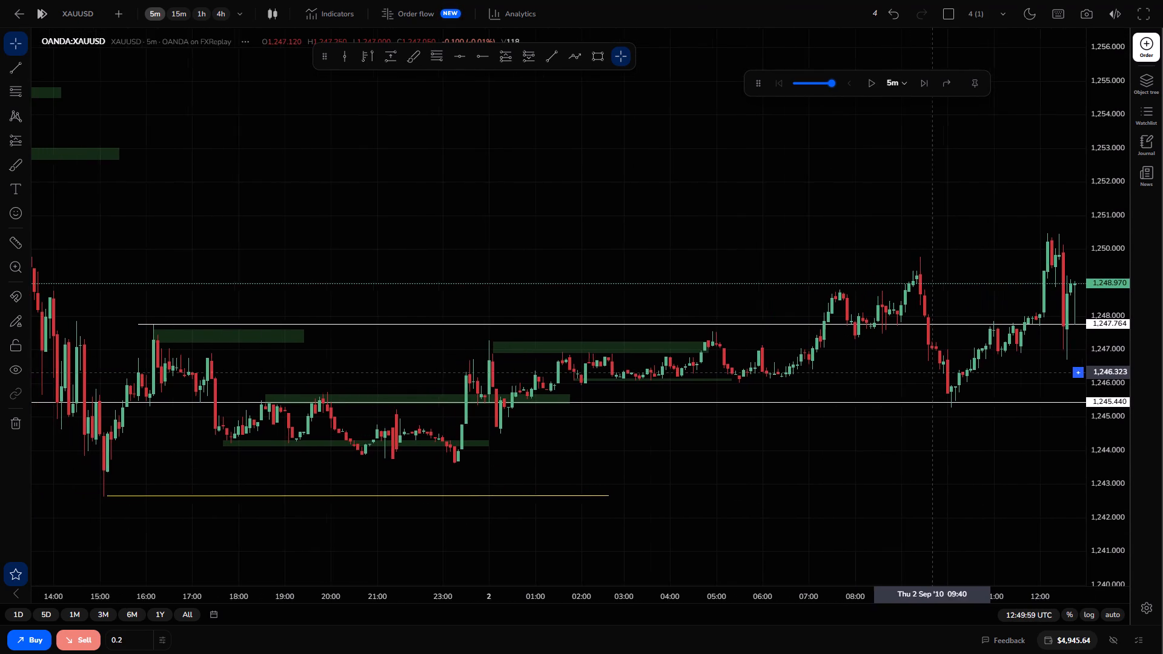
pyautogui.moveTo(933, 372); pyautogui.dragTo(820, 375)
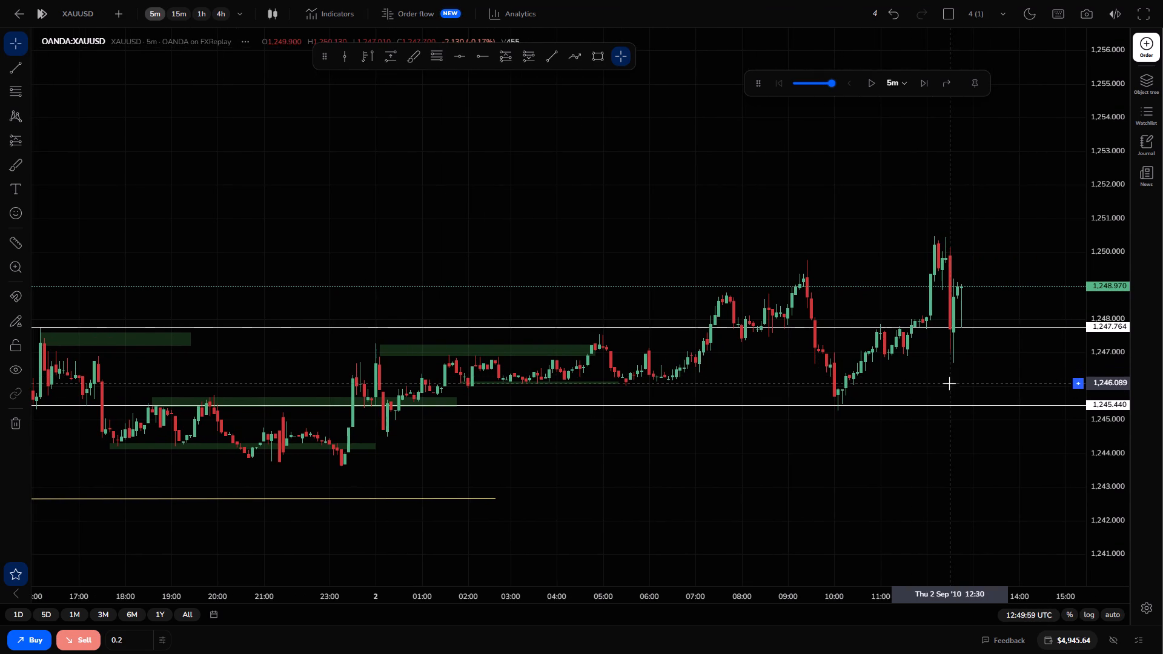
pyautogui.scroll(-1, 949, 383)
pyautogui.scroll(1, 946, 384)
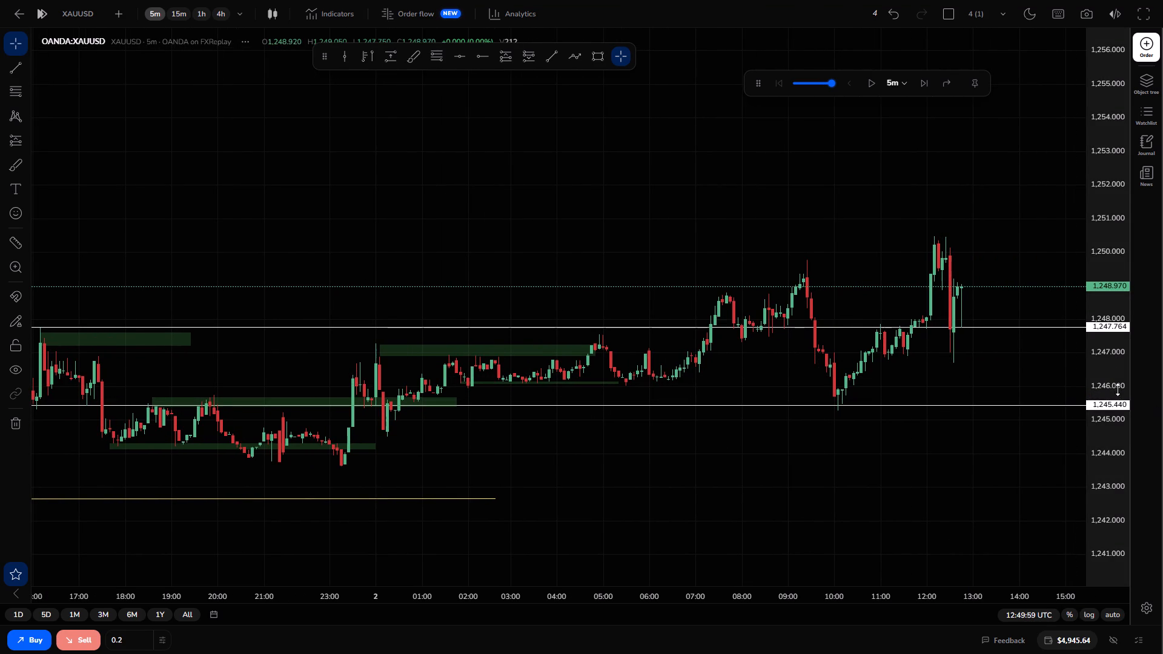
pyautogui.moveTo(1118, 381); pyautogui.dragTo(1127, 246)
pyautogui.scroll(1, 996, 321)
pyautogui.scroll(-1, 996, 321)
pyautogui.scroll(1, 996, 321)
pyautogui.scroll(-1, 996, 322)
pyautogui.moveTo(1017, 308); pyautogui.dragTo(885, 323)
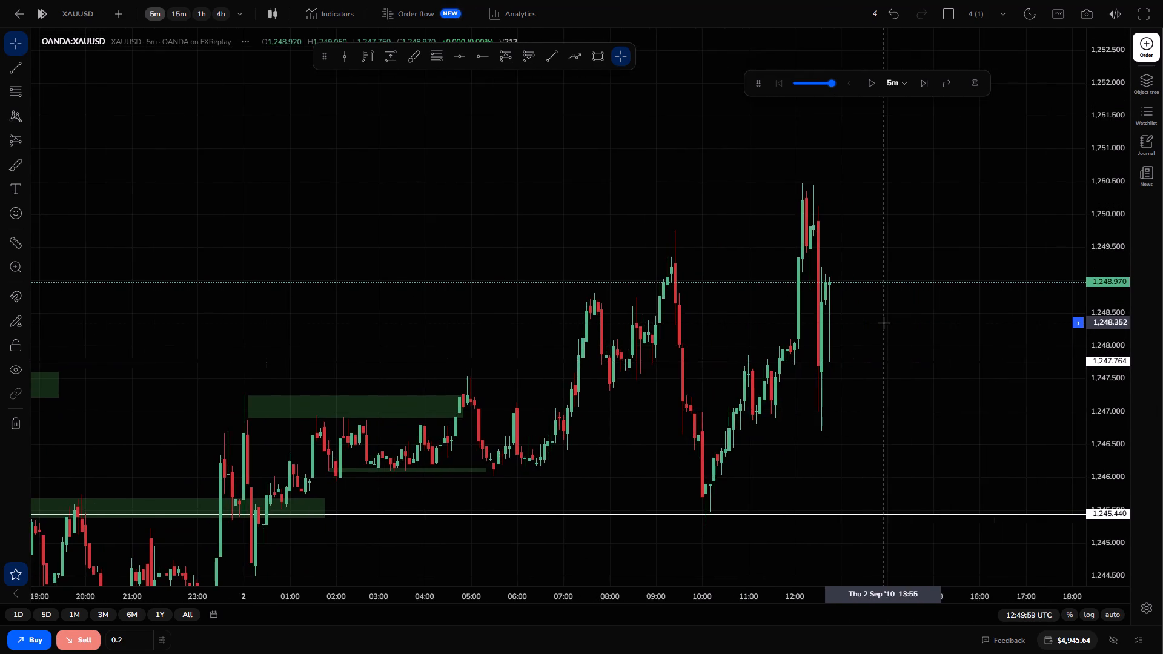
pyautogui.scroll(4, 886, 323)
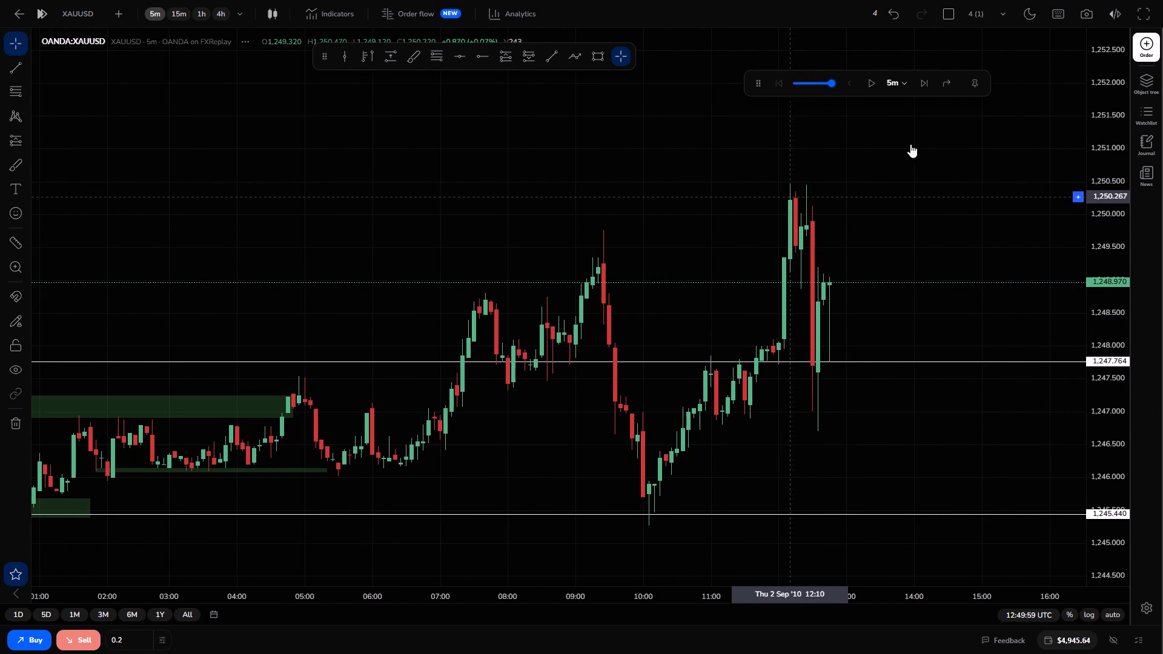
# Advance the replay candle by candle from 12:49:59 to 13:19:59 UTC on 2 September.
pyautogui.click(913, 84)
pyautogui.tripleClick(922, 81)
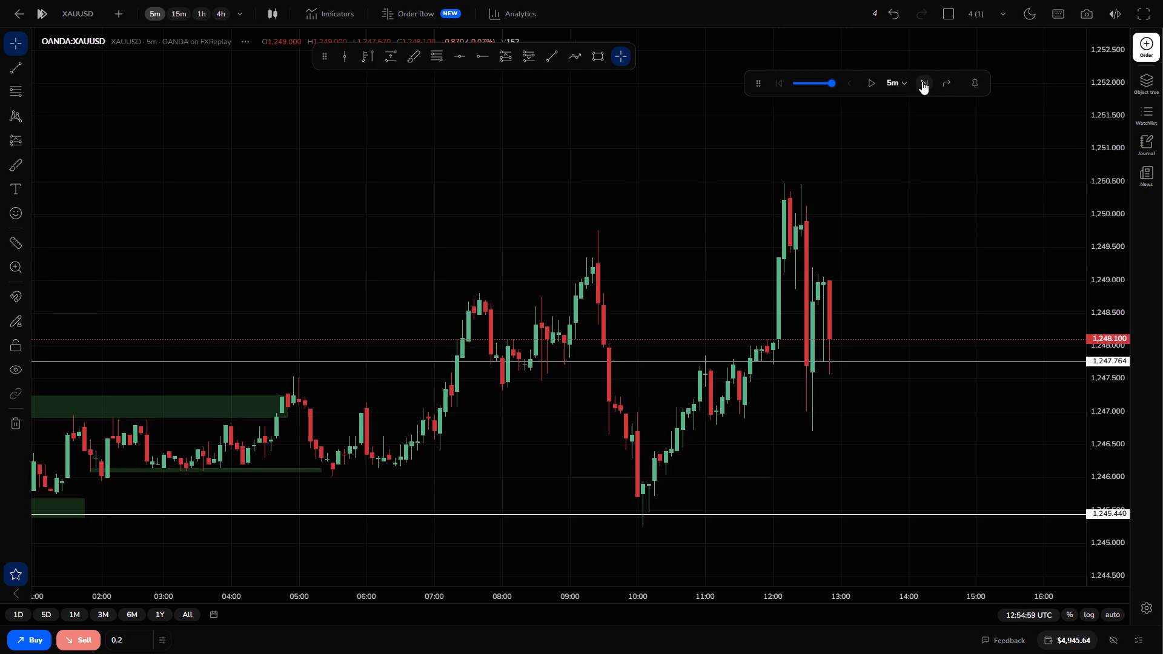
pyautogui.tripleClick(922, 81)
# Move the 1,247.764 horizontal ray up to about 1,250.421, starting at the swing high near 12:10 on 2 September.
pyautogui.moveTo(931, 233); pyautogui.dragTo(954, 297)
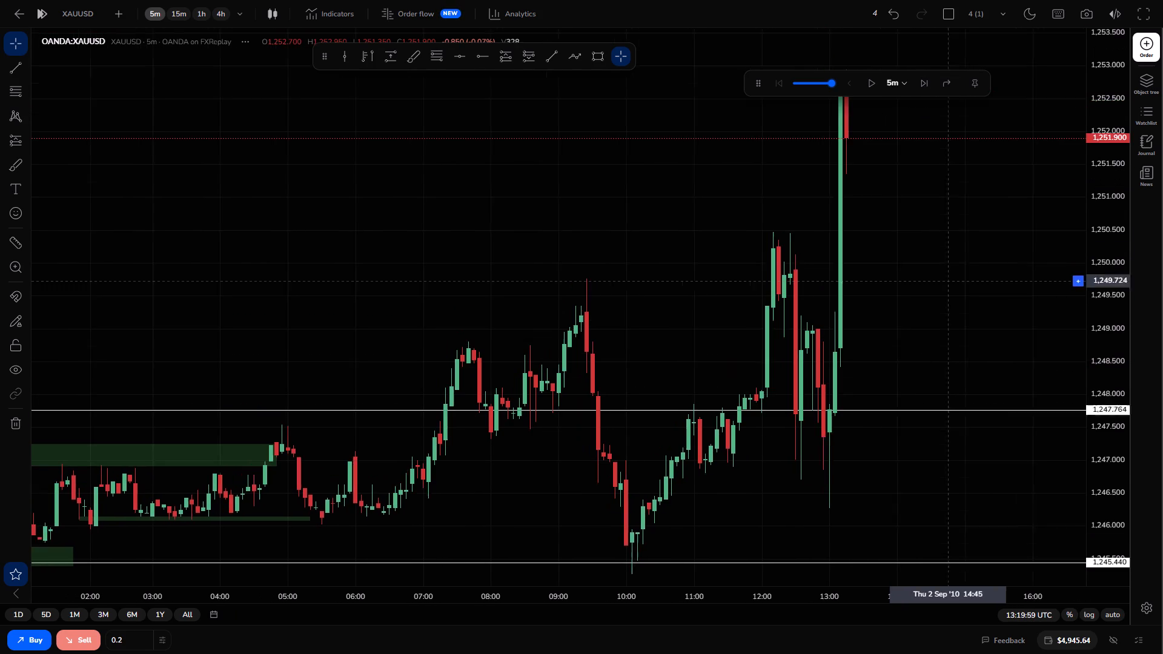
pyautogui.moveTo(954, 297); pyautogui.dragTo(955, 297)
pyautogui.moveTo(1104, 181); pyautogui.dragTo(1076, 228)
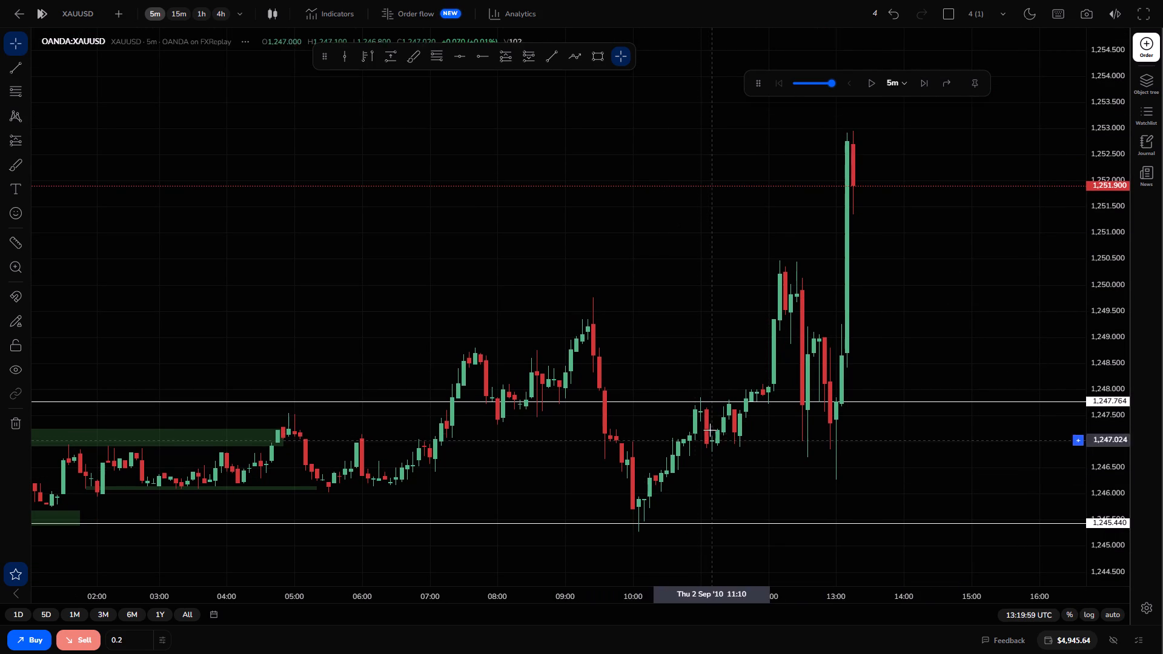
pyautogui.moveTo(711, 401); pyautogui.dragTo(1162, 100)
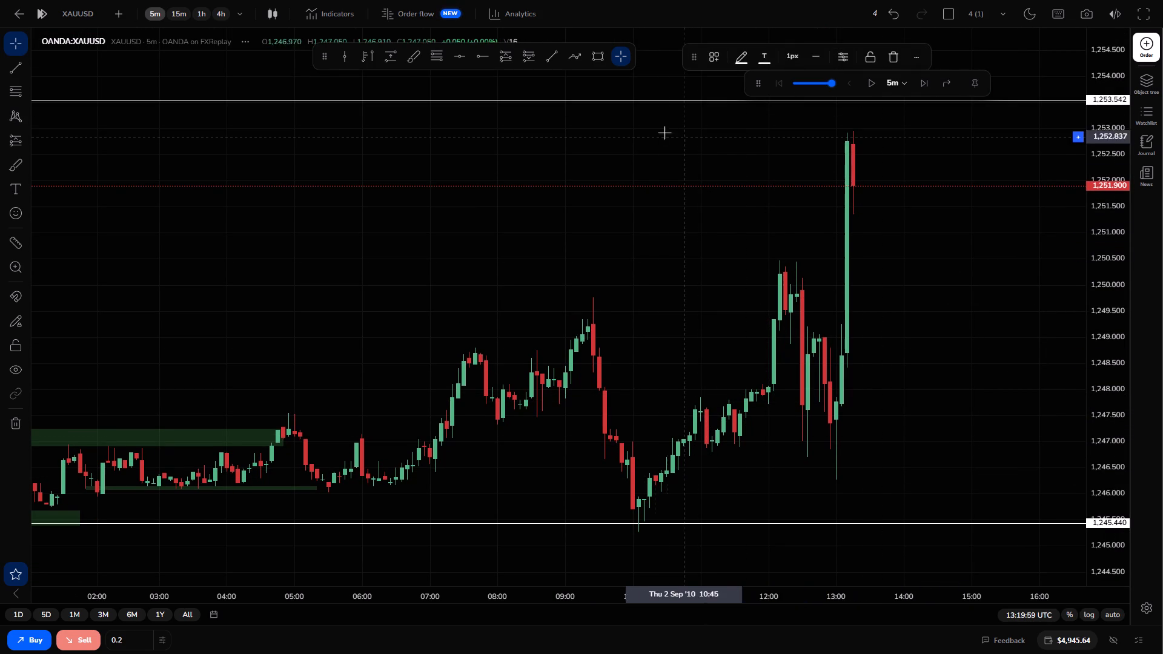
pyautogui.moveTo(641, 102); pyautogui.dragTo(1162, 392)
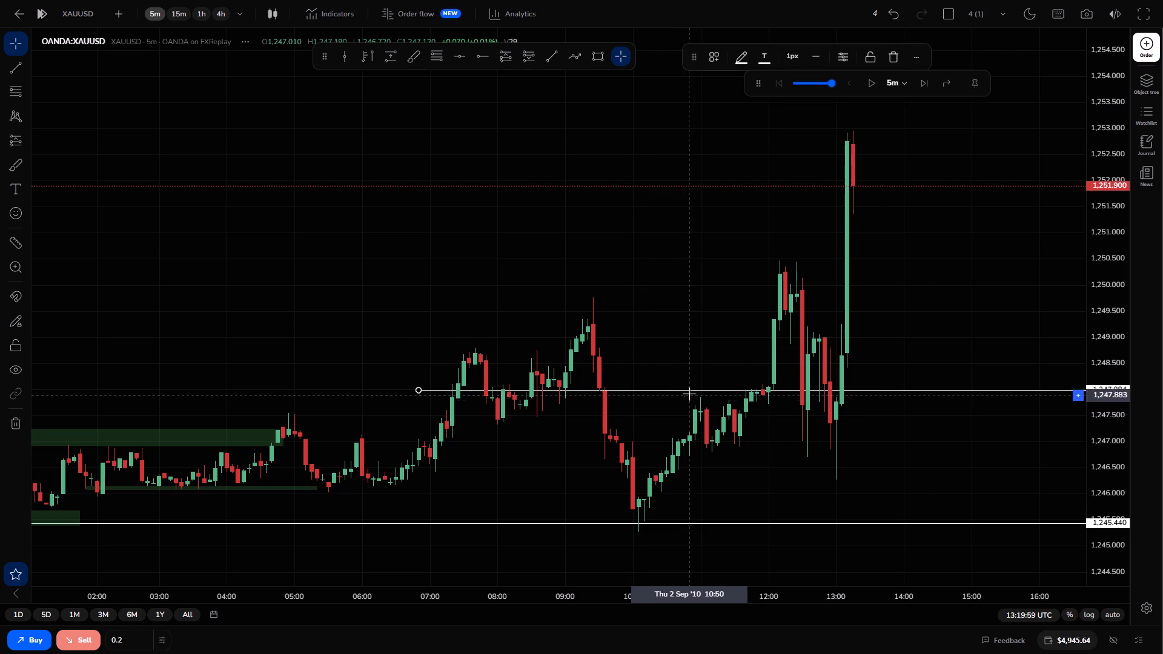
pyautogui.moveTo(690, 392); pyautogui.dragTo(1048, 265)
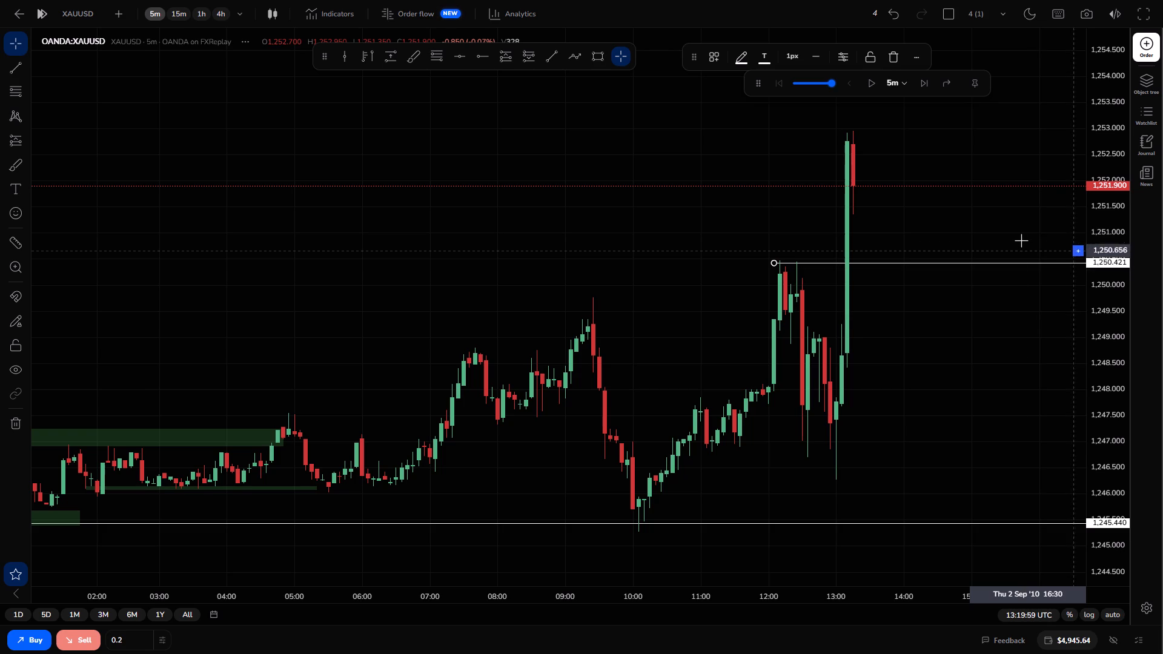
# Advance the replay candle by candle from 13:19:59 to 13:59:59 UTC on 2 September.
pyautogui.scroll(1, 978, 392)
pyautogui.scroll(-1, 968, 373)
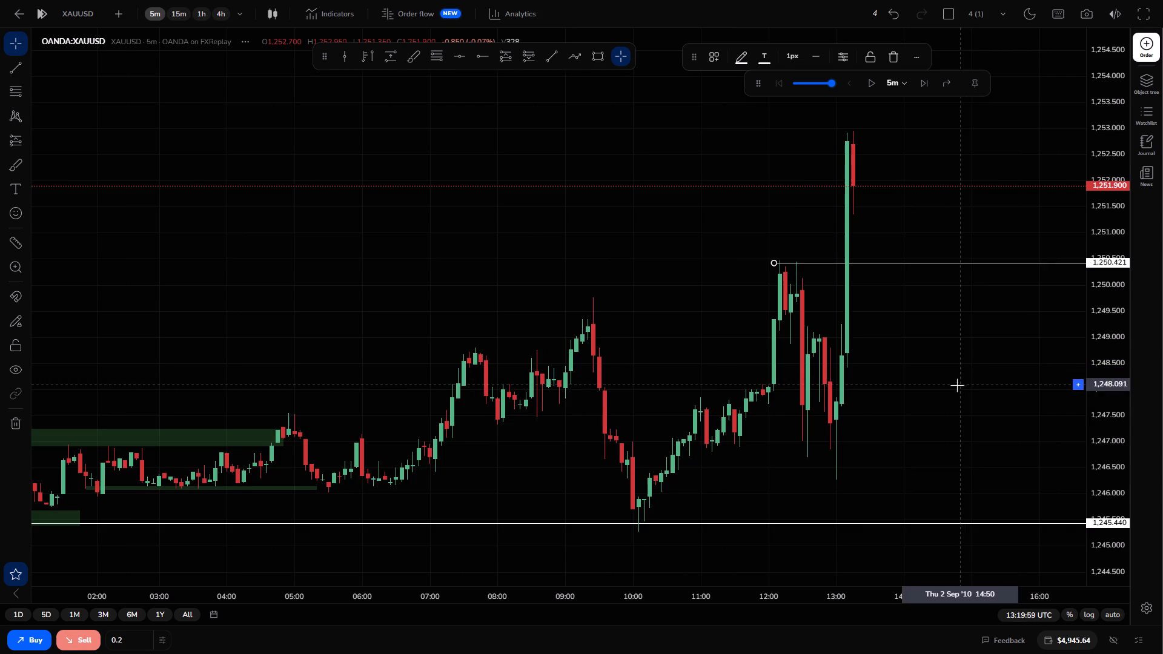
pyautogui.moveTo(955, 388); pyautogui.dragTo(909, 403)
pyautogui.moveTo(1098, 222); pyautogui.dragTo(1095, 275)
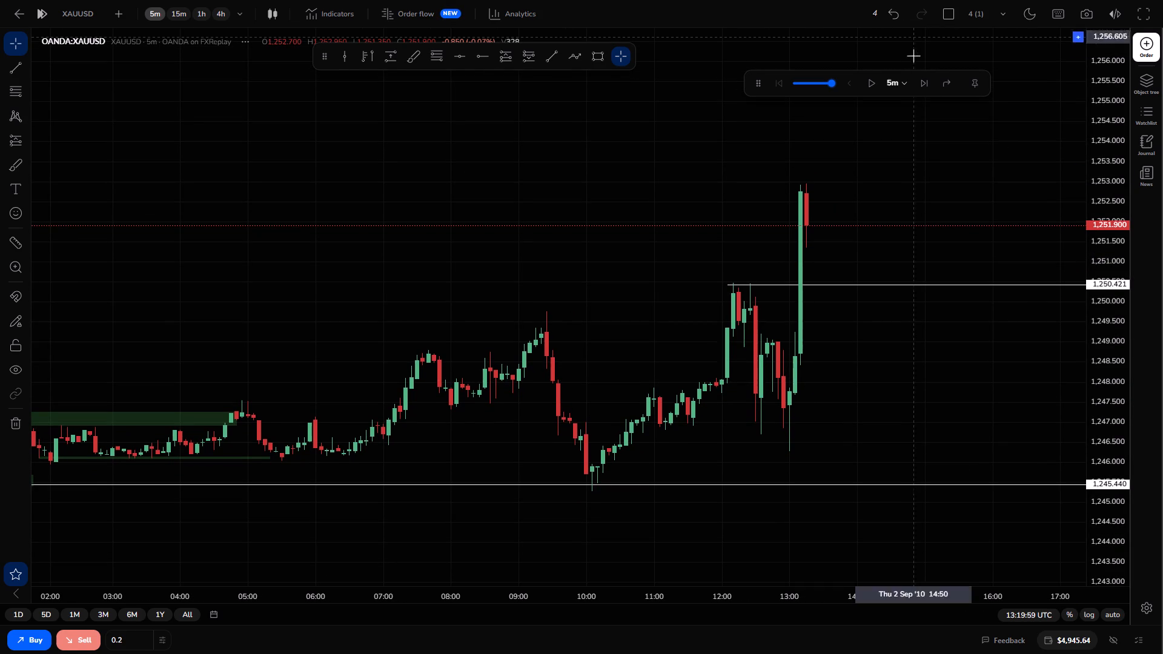
pyautogui.click(922, 80)
pyautogui.click(922, 80)
pyautogui.doubleClick(922, 80)
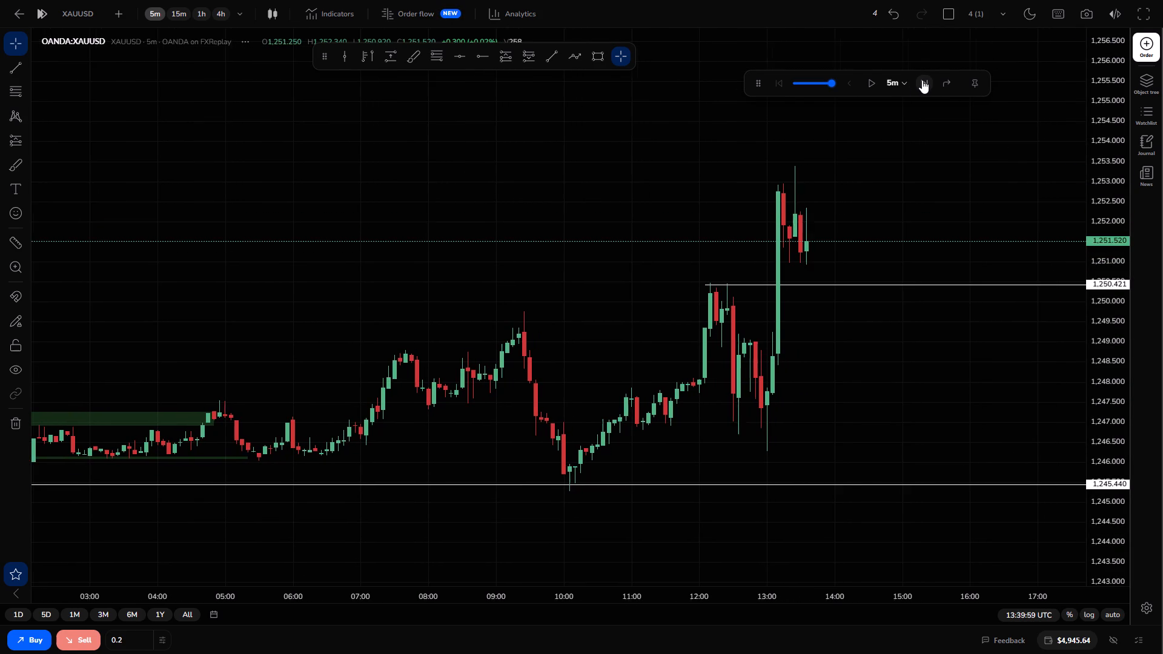
pyautogui.tripleClick(922, 80)
pyautogui.click(922, 80)
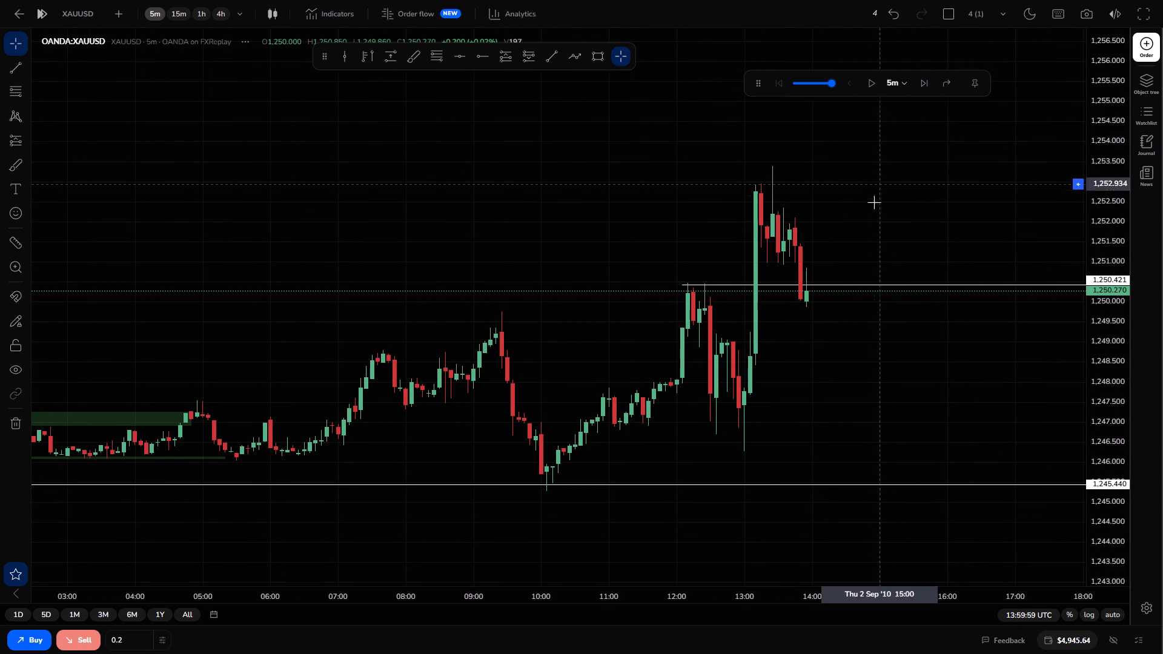
# Open a 0.2-lot XAUUSD market buy at the retest of the 1,250.421 level.
pyautogui.moveTo(872, 217); pyautogui.dragTo(872, 236)
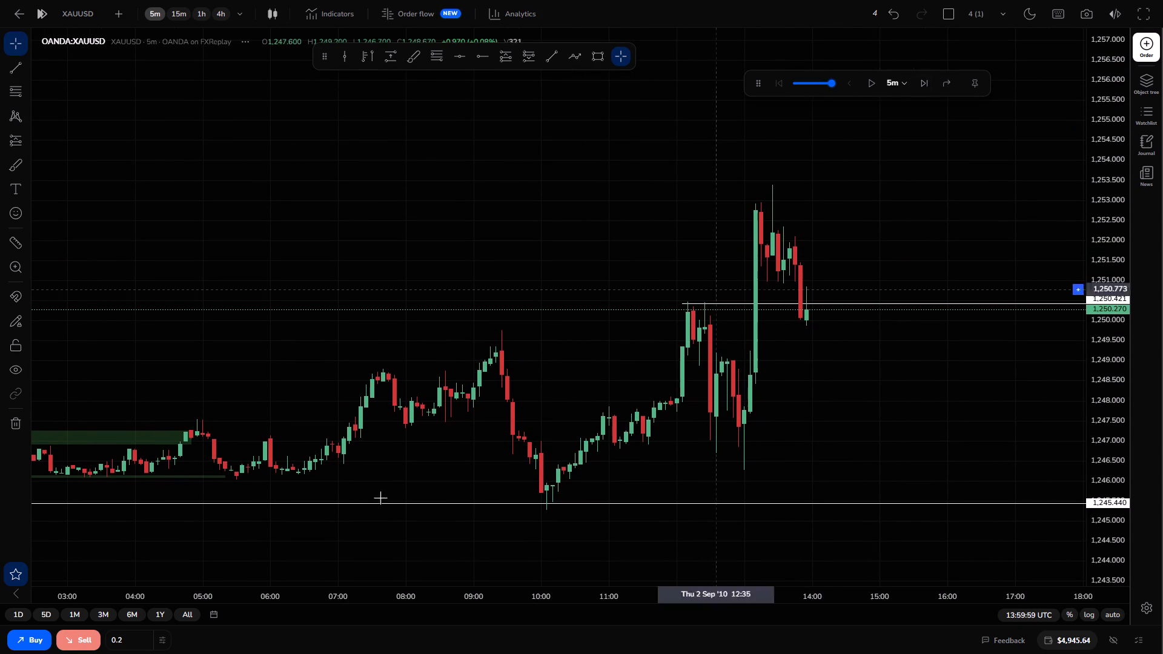
pyautogui.click(16, 636)
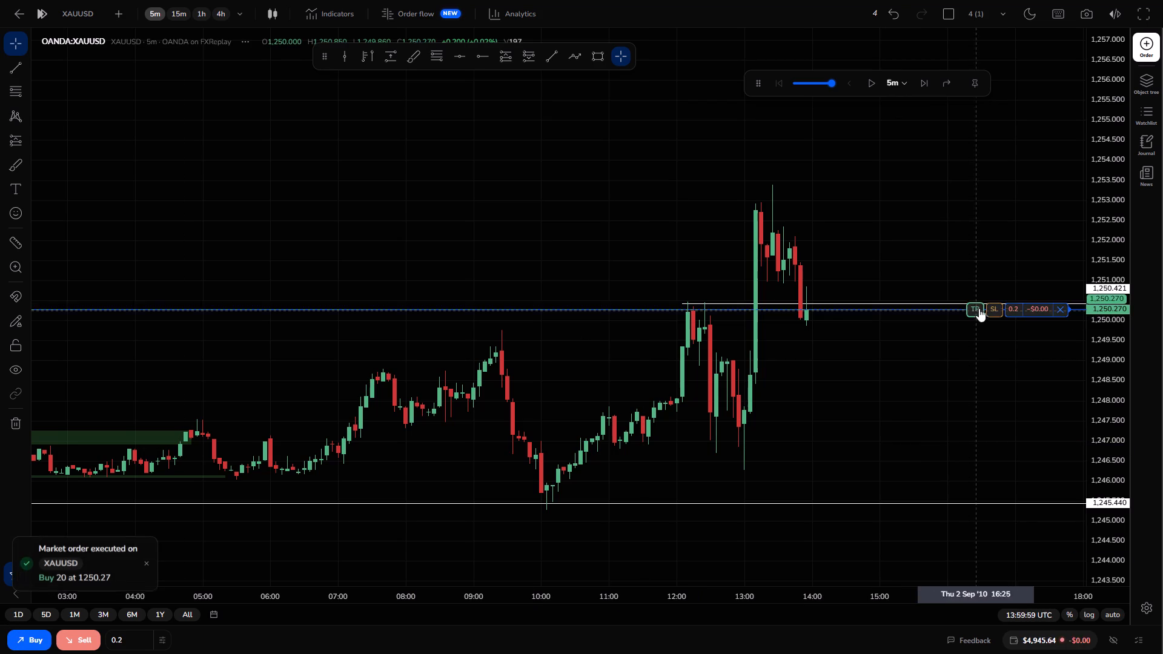
# Set the long position's take profit at about 1,253.508, just above the recent swing high.
pyautogui.moveTo(977, 311); pyautogui.dragTo(1013, 187)
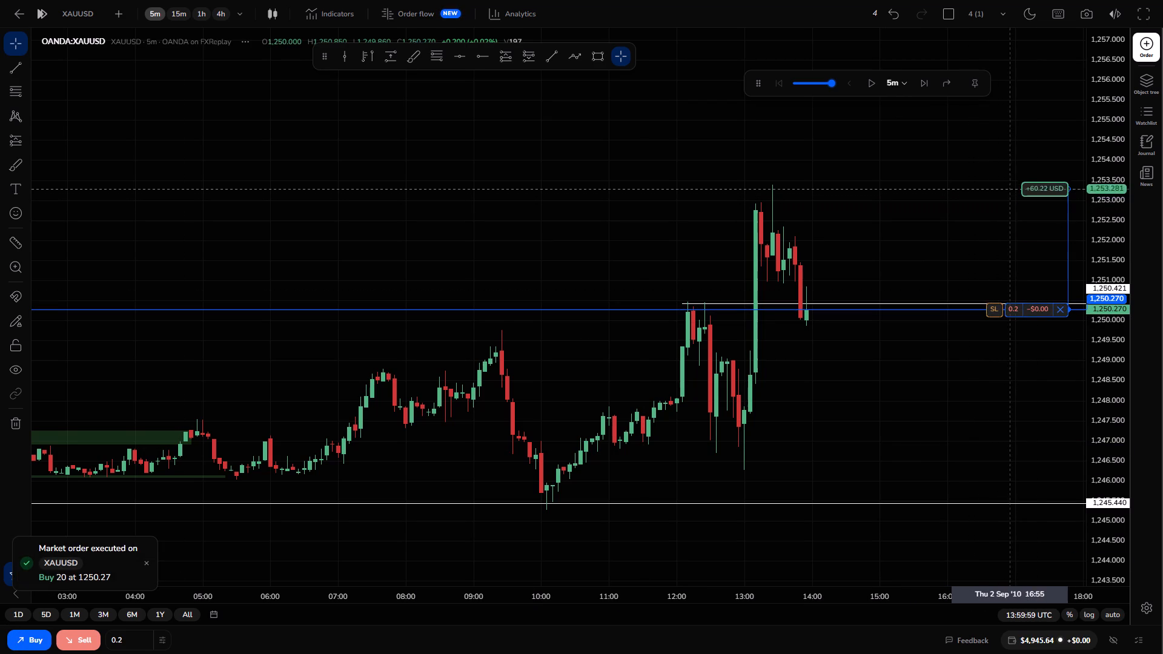
pyautogui.moveTo(1013, 187); pyautogui.dragTo(1018, 184)
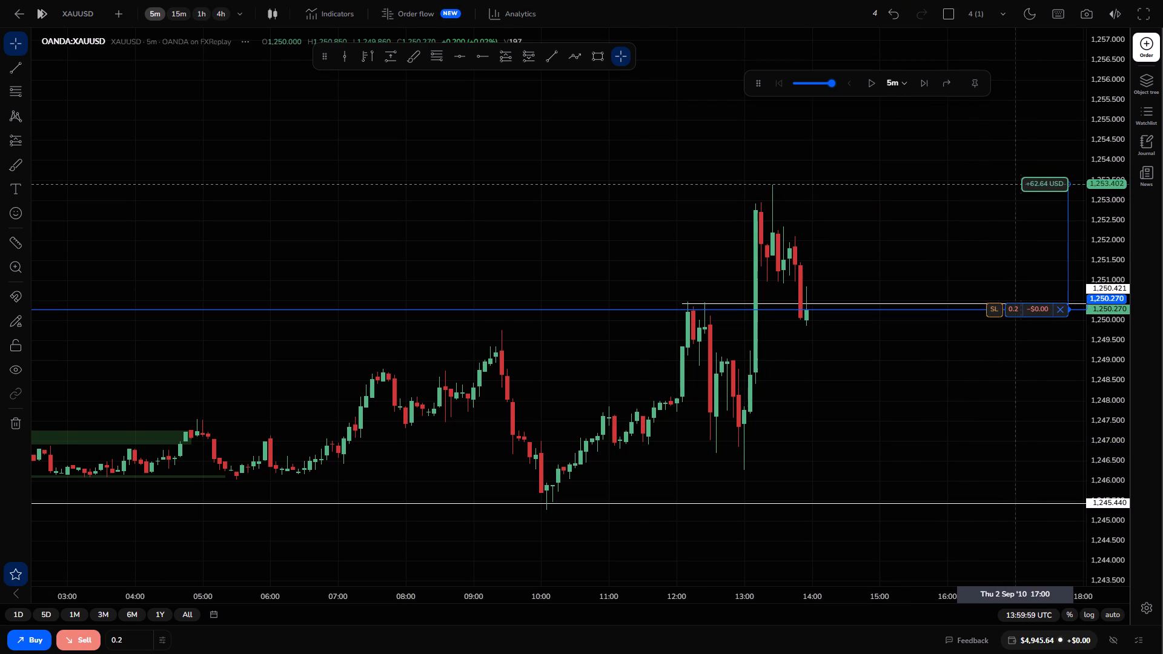
pyautogui.moveTo(1018, 184); pyautogui.dragTo(1022, 180)
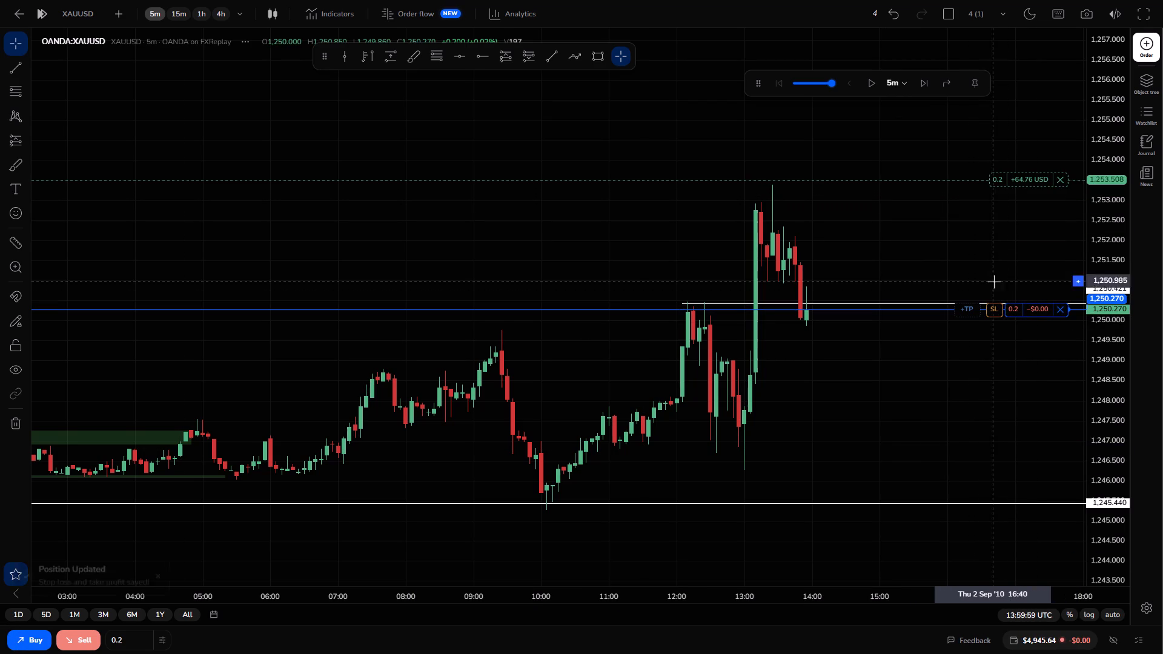
# Set the long position's stop loss at about 1,249.388, below the 1,250.421 level.
pyautogui.moveTo(741, 403); pyautogui.dragTo(848, 376)
pyautogui.moveTo(1107, 253); pyautogui.dragTo(1104, 346)
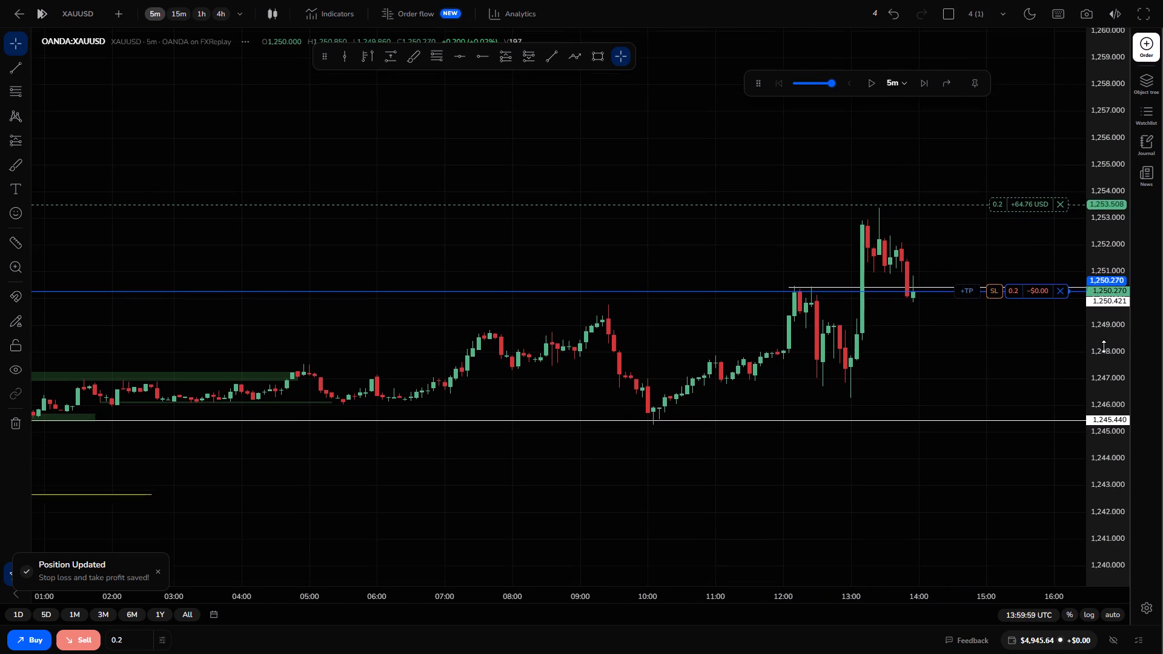
pyautogui.moveTo(1104, 346); pyautogui.dragTo(1096, 378)
pyautogui.moveTo(1010, 342); pyautogui.dragTo(961, 349)
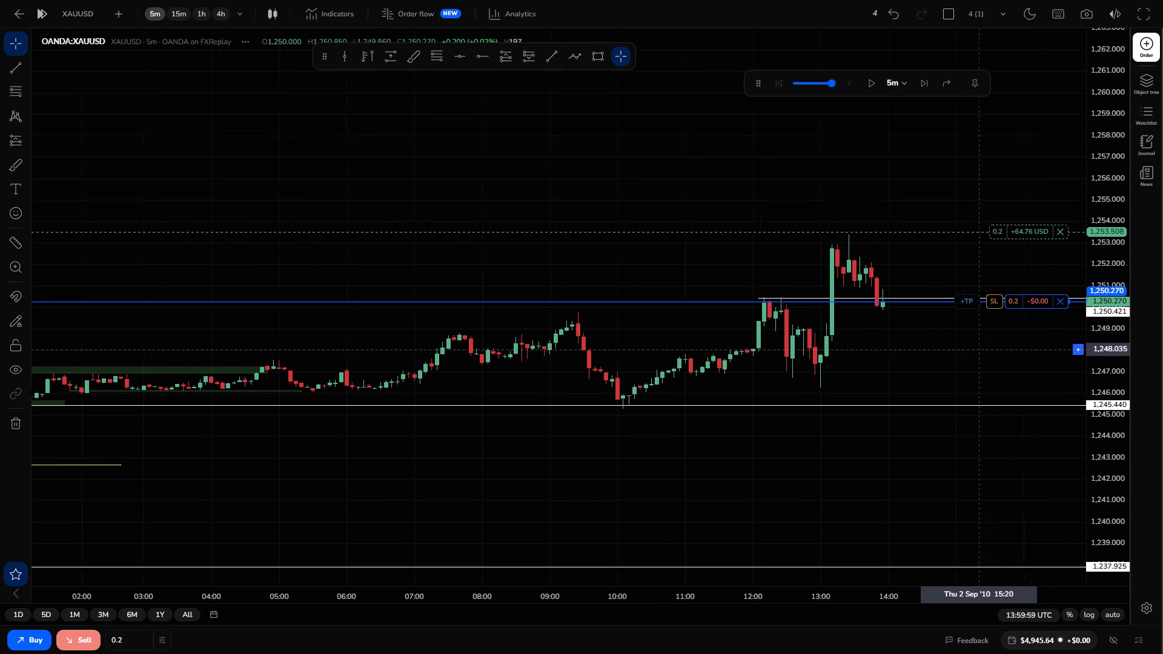
pyautogui.moveTo(961, 349); pyautogui.dragTo(926, 349)
pyautogui.moveTo(992, 305); pyautogui.dragTo(992, 320)
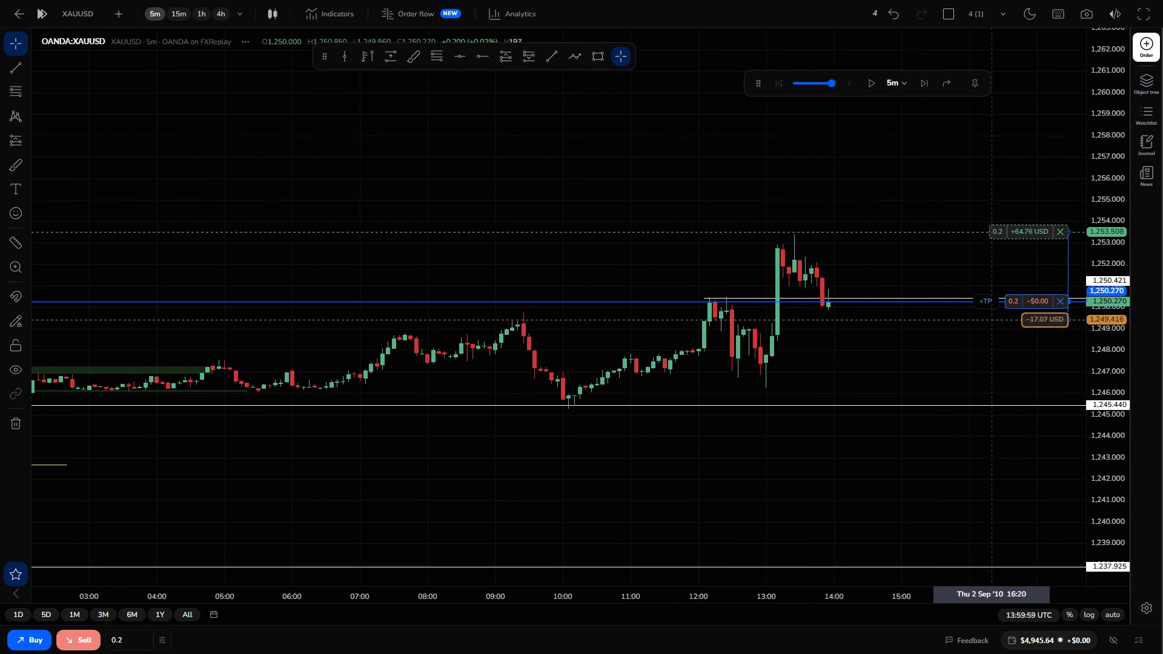
pyautogui.moveTo(992, 320); pyautogui.dragTo(992, 320)
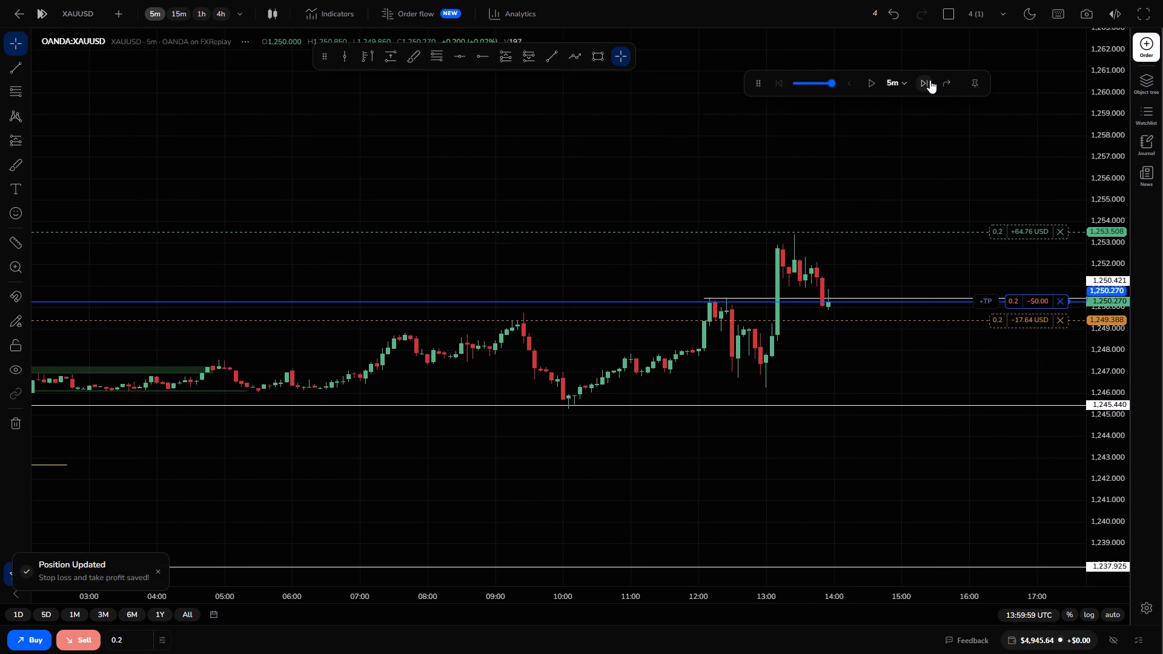
# Advance the replay candle by candle from 13:59:59 to 16:34:59 UTC on 2 September.
pyautogui.click(927, 81)
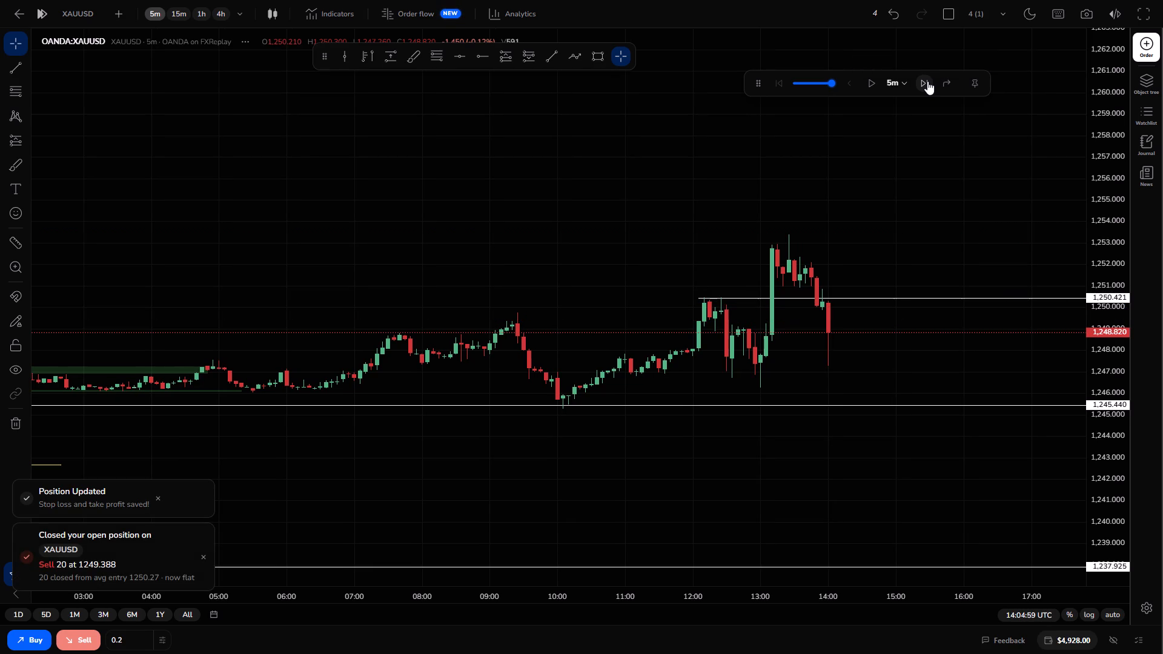
pyautogui.click(927, 81)
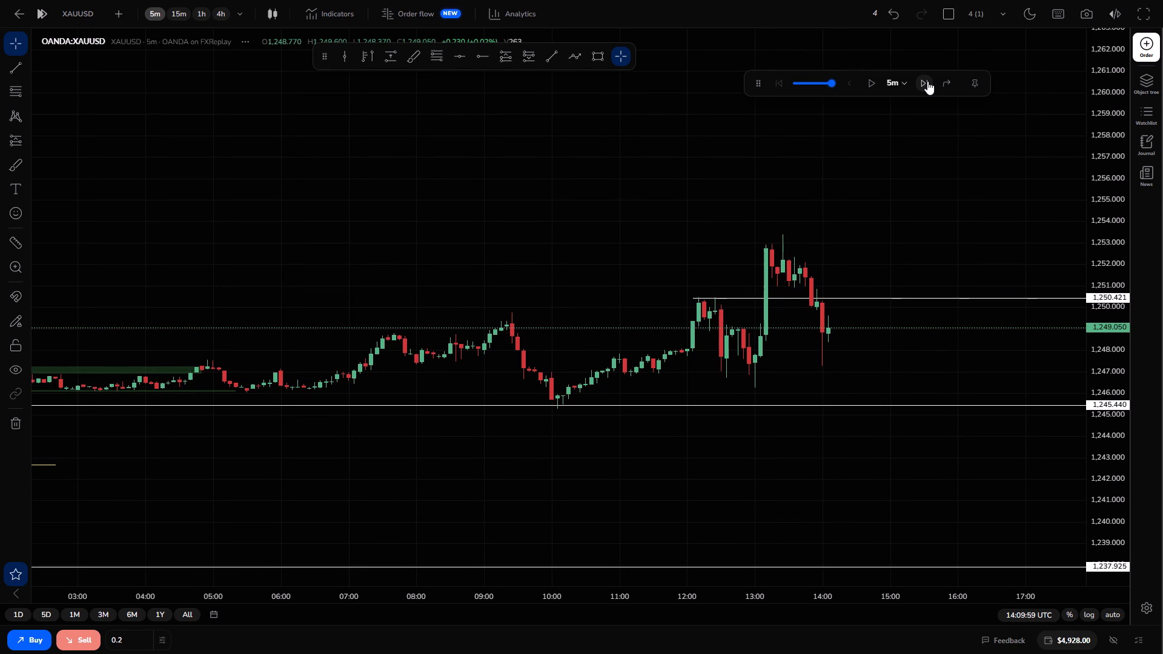
pyautogui.click(927, 81)
pyautogui.click(927, 81)
pyautogui.click(927, 81)
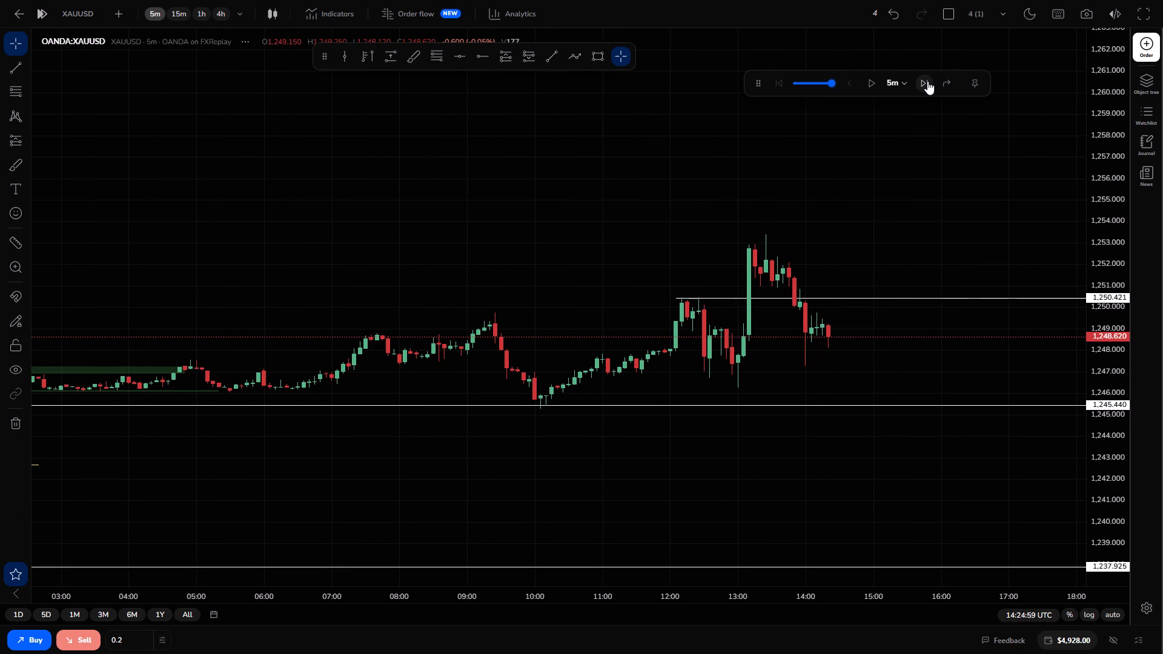
pyautogui.doubleClick(927, 81)
pyautogui.tripleClick(927, 81)
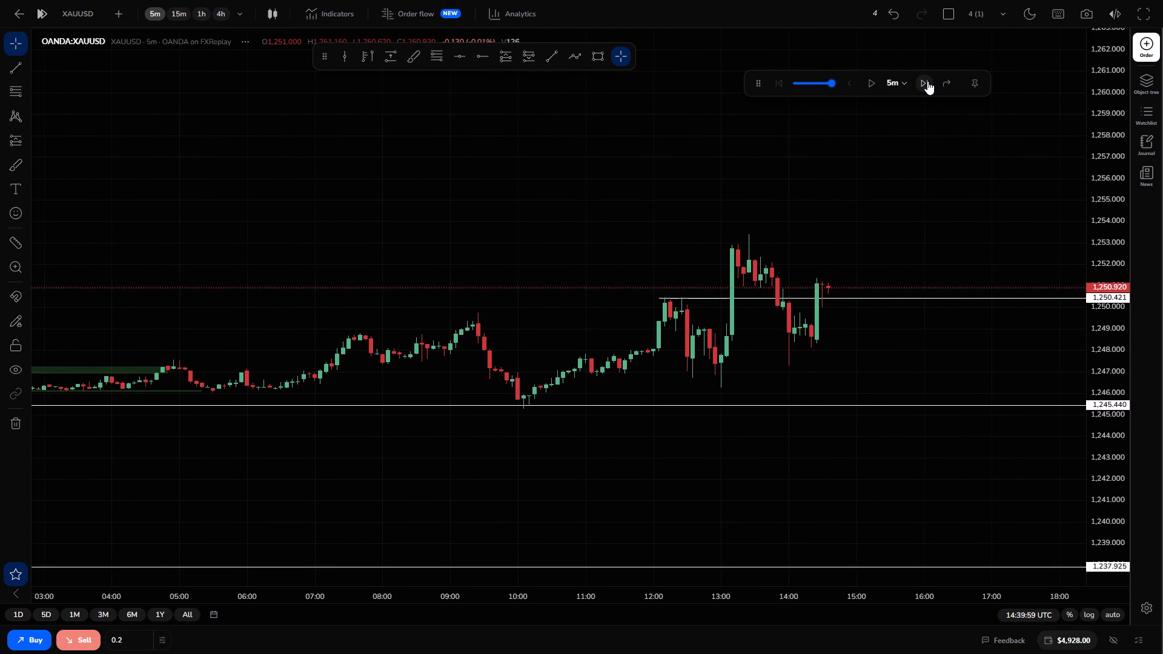
pyautogui.doubleClick(927, 81)
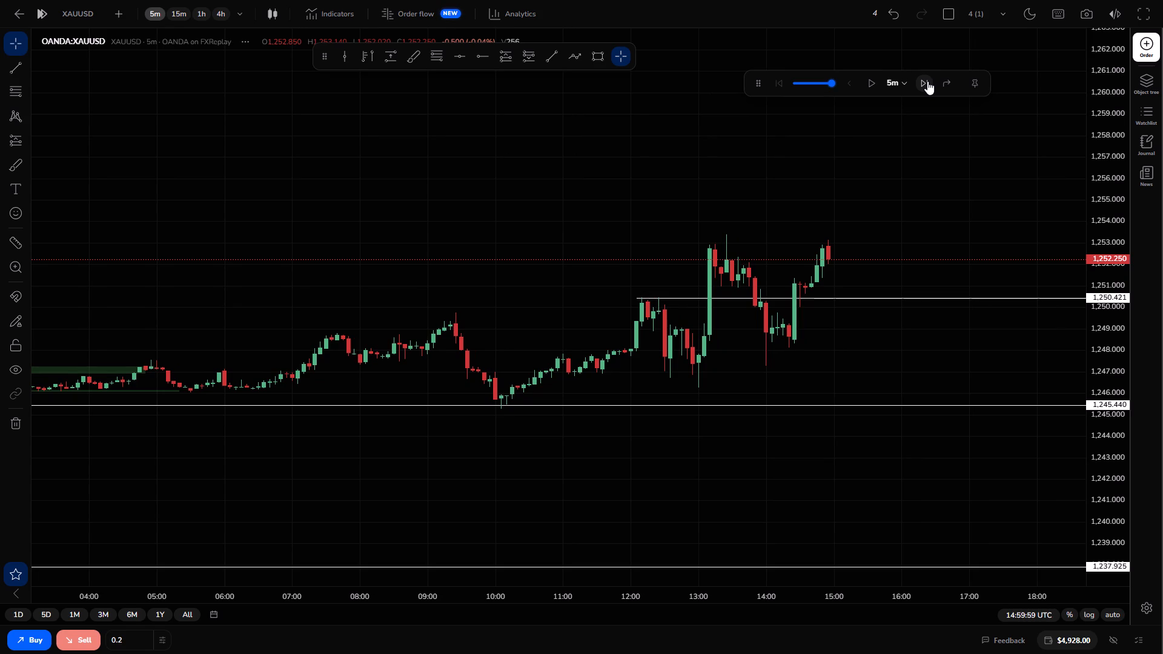
pyautogui.click(927, 81)
pyautogui.click(927, 81)
pyautogui.click(927, 81)
pyautogui.tripleClick(927, 81)
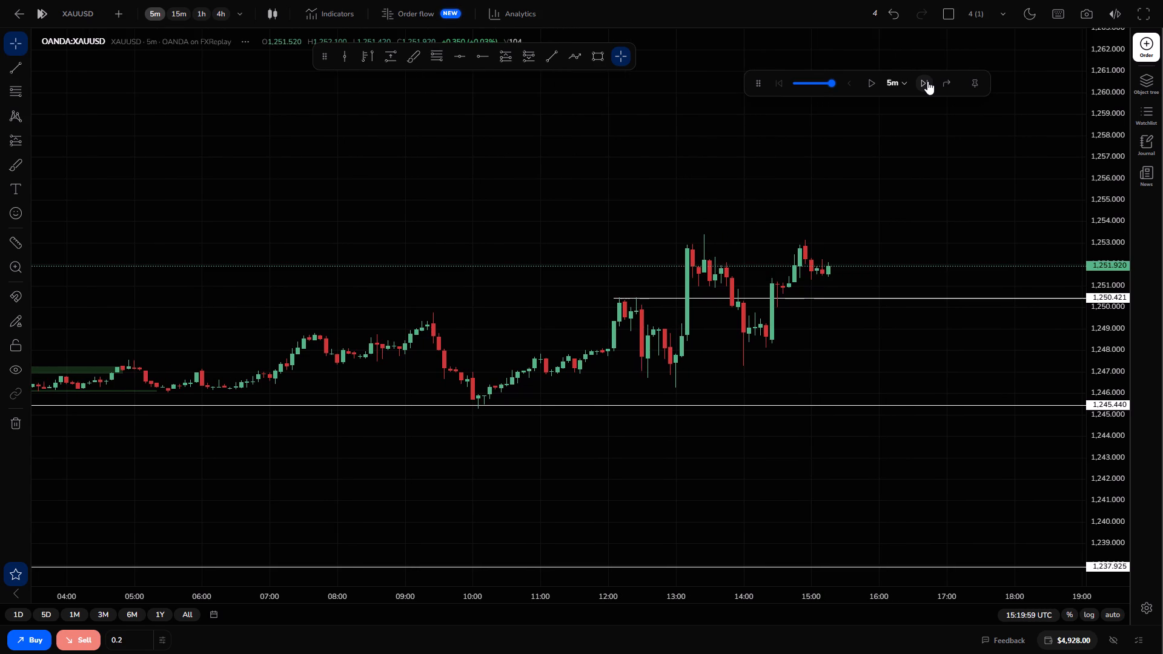
pyautogui.tripleClick(927, 81)
pyautogui.tripleClick(927, 81)
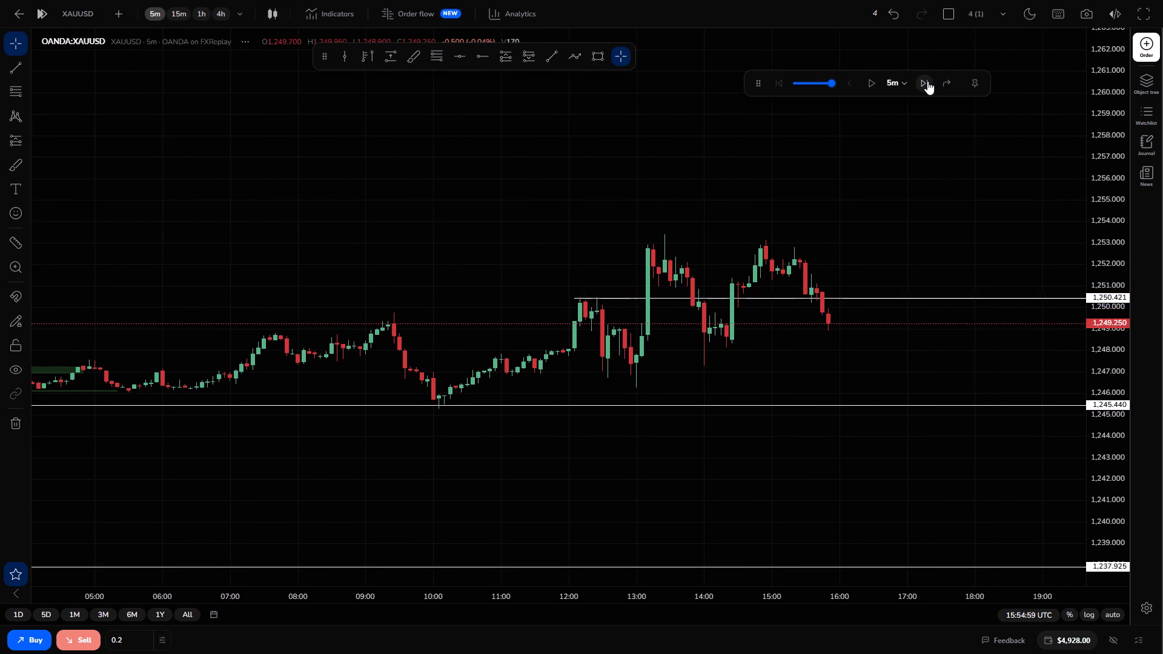
pyautogui.tripleClick(927, 81)
pyautogui.tripleClick(927, 81)
pyautogui.click(927, 81)
# Open the replay's jump-ahead options for moving to another day or session.
pyautogui.click(940, 83)
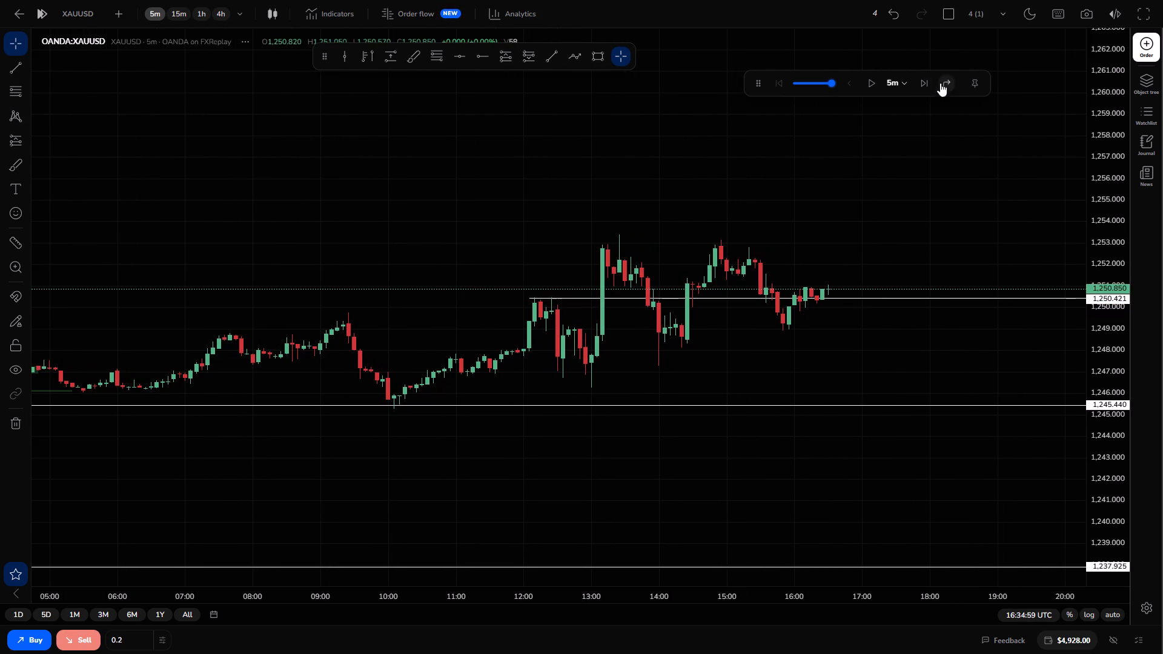
pyautogui.scroll(1, 940, 83)
pyautogui.scroll(-1, 937, 83)
pyautogui.scroll(1, 991, 79)
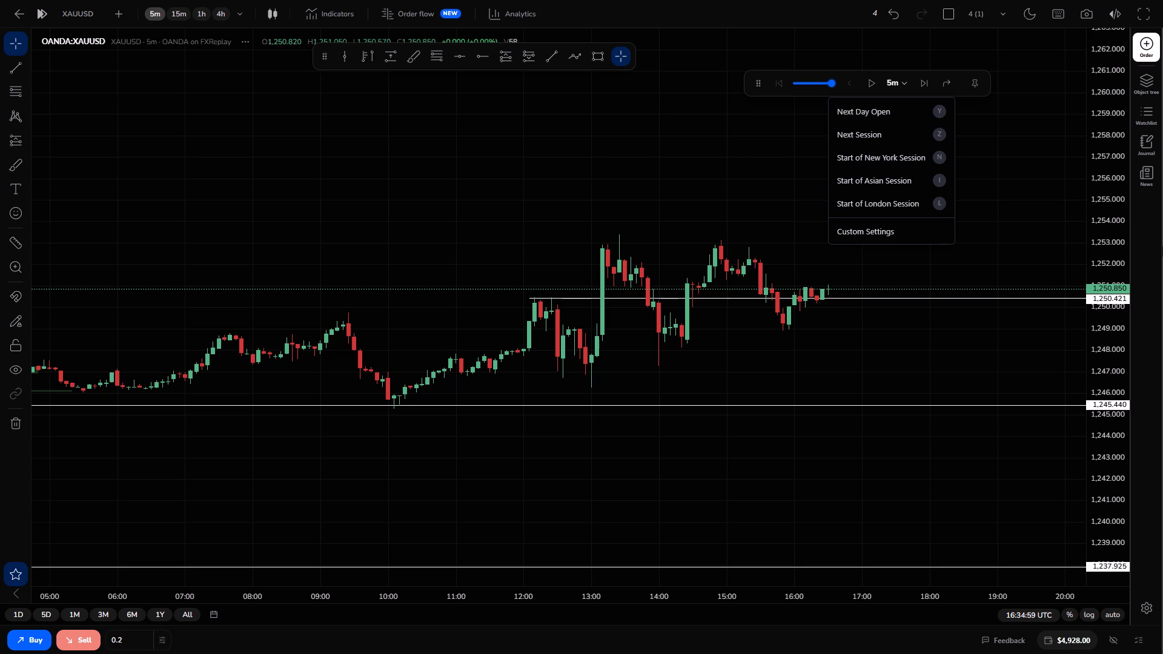
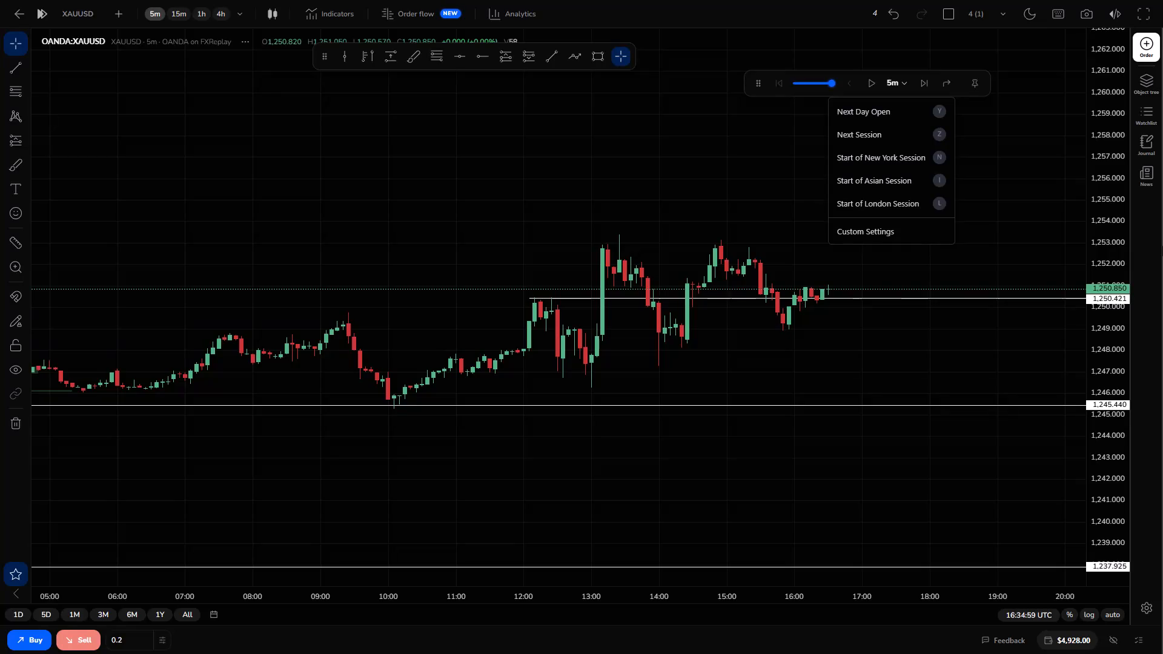
# Advance the replay candle by candle from 16:34:59 to 19:59:59 UTC on 2 September.
pyautogui.hotkey('ctrl', 'space')
pyautogui.hotkey('ctrl', 'space')
pyautogui.hotkey('ctrl', 'space')
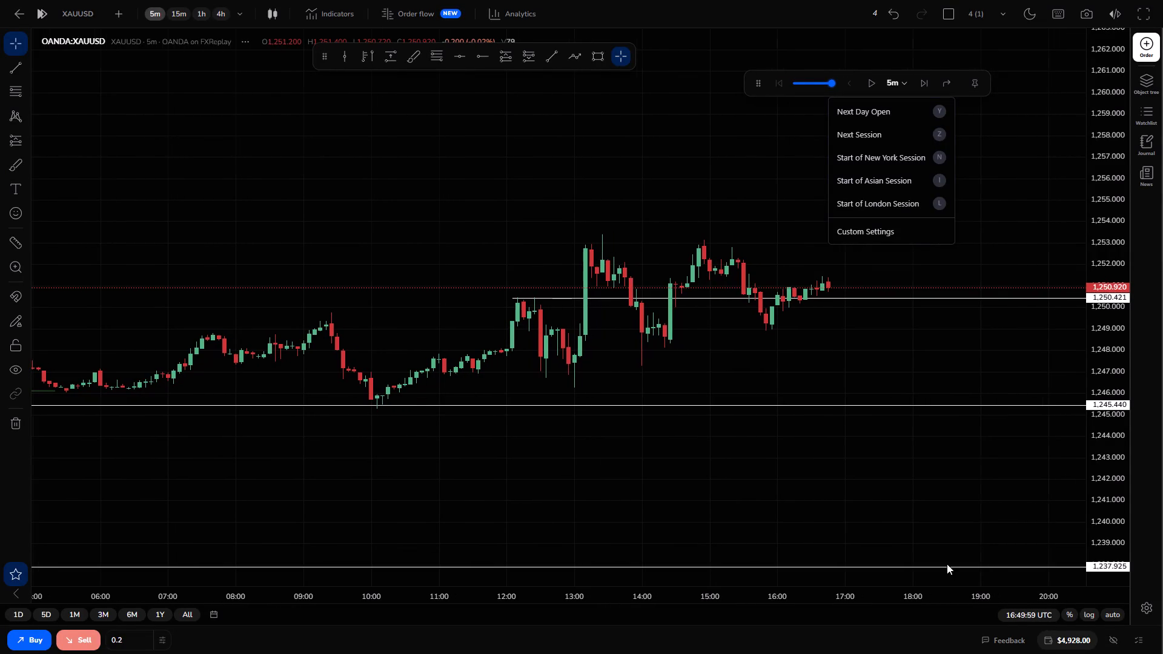
pyautogui.hotkey('ctrl', 'space')
pyautogui.click(949, 498)
pyautogui.press('space')
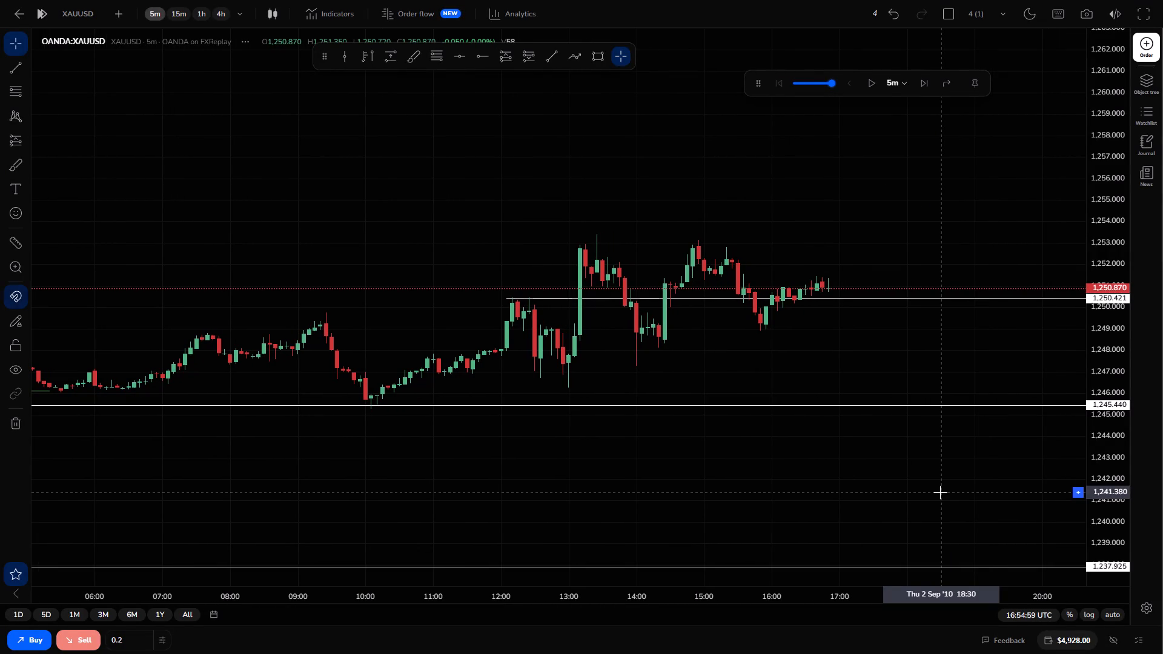
pyautogui.hotkey('ctrl', 'space')
pyautogui.hotkey('ctrl', 'space')
pyautogui.hotkey('ctrl', 'space')
pyautogui.hotkey('ctrl', 'space')
pyautogui.hotkey('ctrl', 'space')
pyautogui.hotkey('ctrl', 'space')
pyautogui.hotkey('ctrl', 'space')
pyautogui.hotkey('ctrl', 'space')
pyautogui.hotkey('ctrl', 'space')
pyautogui.hotkey('ctrl', 'space')
pyautogui.hotkey('ctrl', 'space')
pyautogui.hotkey('ctrl', 'space')
pyautogui.hotkey('ctrl', 'space')
pyautogui.hotkey('ctrl', 'space')
pyautogui.hotkey('ctrl', 'space')
pyautogui.hotkey('ctrl', 'space')
pyautogui.hotkey('ctrl', 'space')
pyautogui.hotkey('ctrl', 'space')
pyautogui.hotkey('ctrl', 'space')
pyautogui.hotkey('ctrl', 'space')
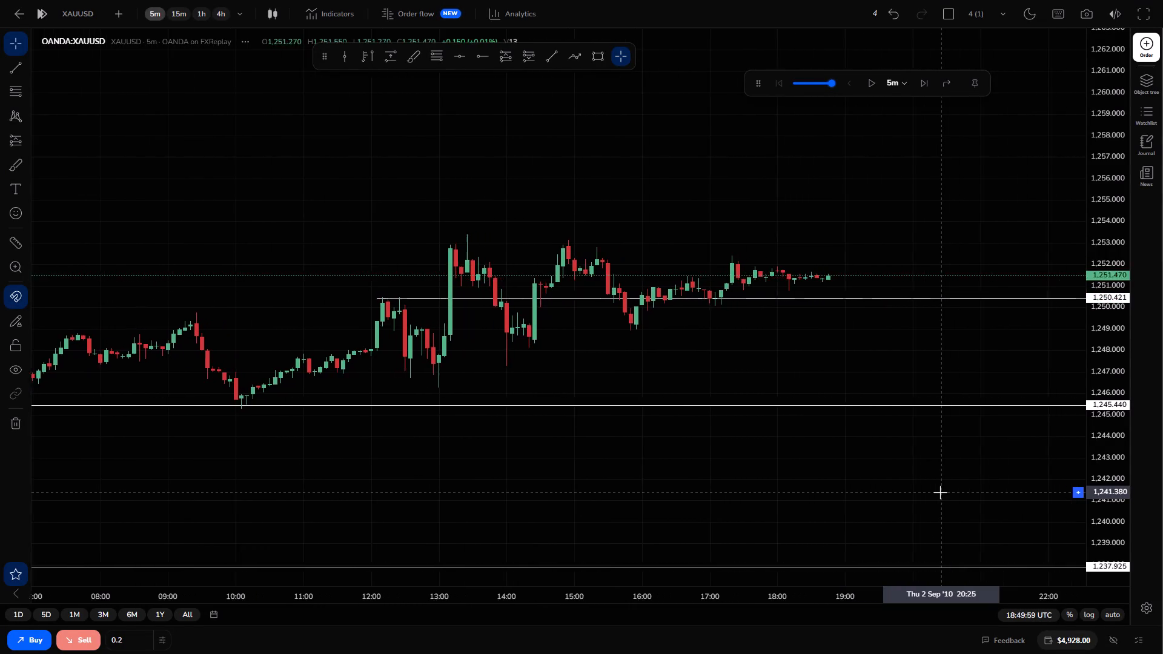
# Draw a rectangle zone across the afternoon swing highs, from about 1,253.2 down to about 1,252.855, extending past the latest candle.
pyautogui.moveTo(940, 492); pyautogui.dragTo(895, 561)
pyautogui.scroll(-1, 908, 529)
pyautogui.scroll(1, 909, 529)
pyautogui.scroll(-2, 912, 529)
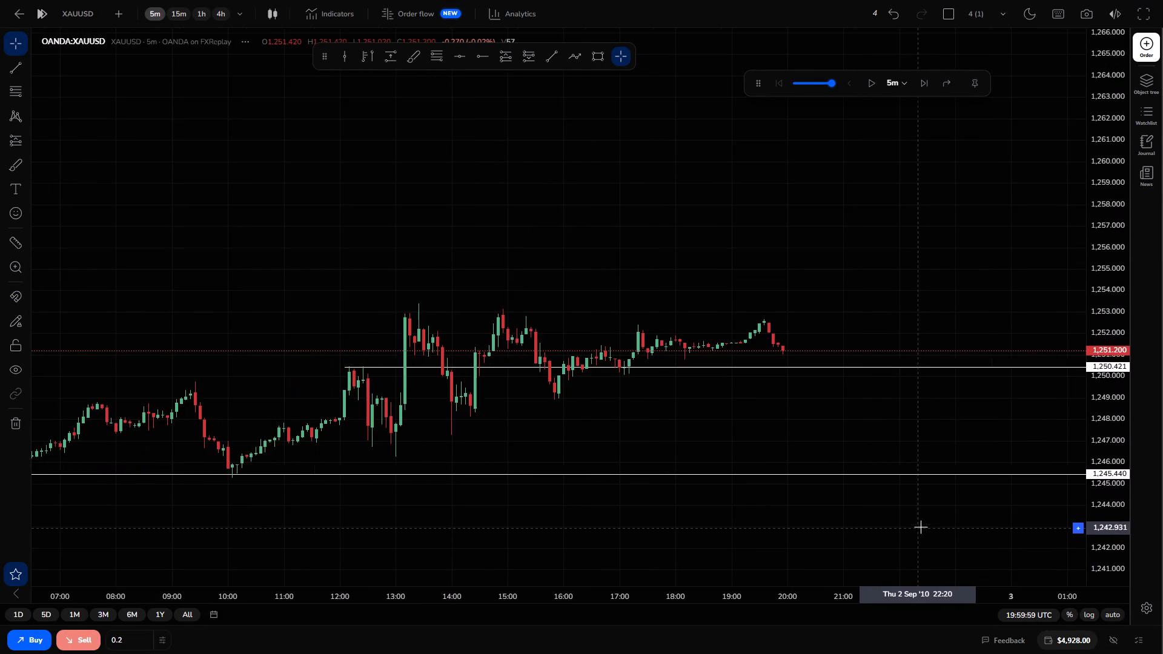
pyautogui.scroll(-4, 923, 508)
pyautogui.moveTo(1103, 457); pyautogui.dragTo(1097, 310)
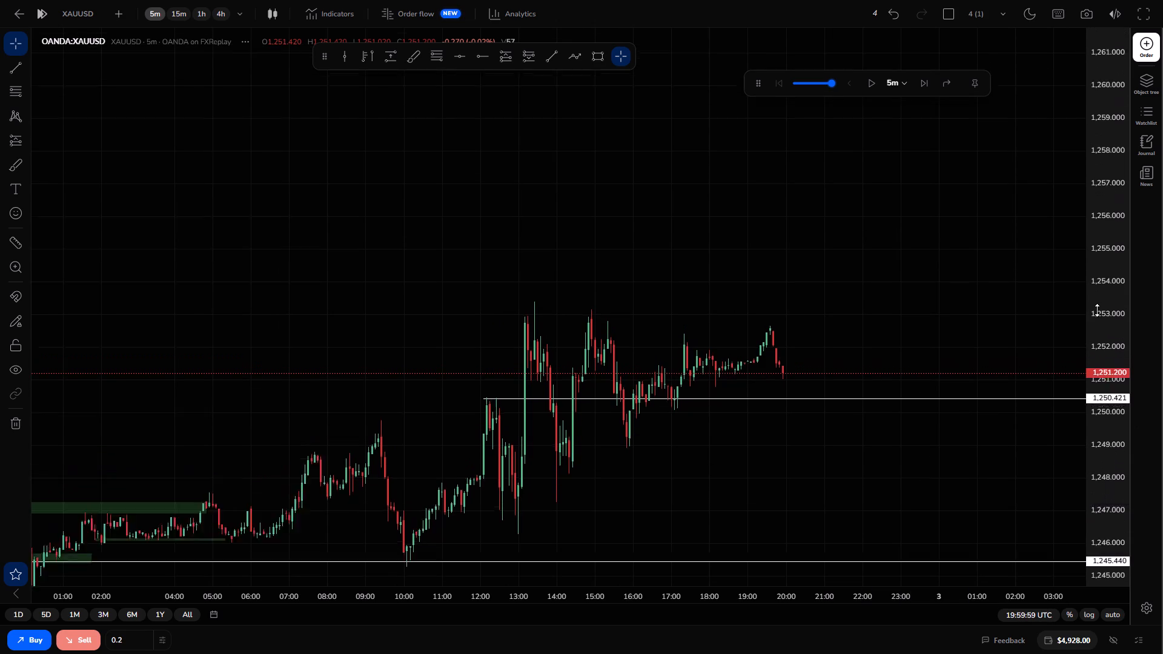
pyautogui.moveTo(1097, 310); pyautogui.dragTo(1035, 381)
pyautogui.scroll(1, 489, 450)
pyautogui.scroll(-1, 488, 448)
pyautogui.scroll(1, 492, 434)
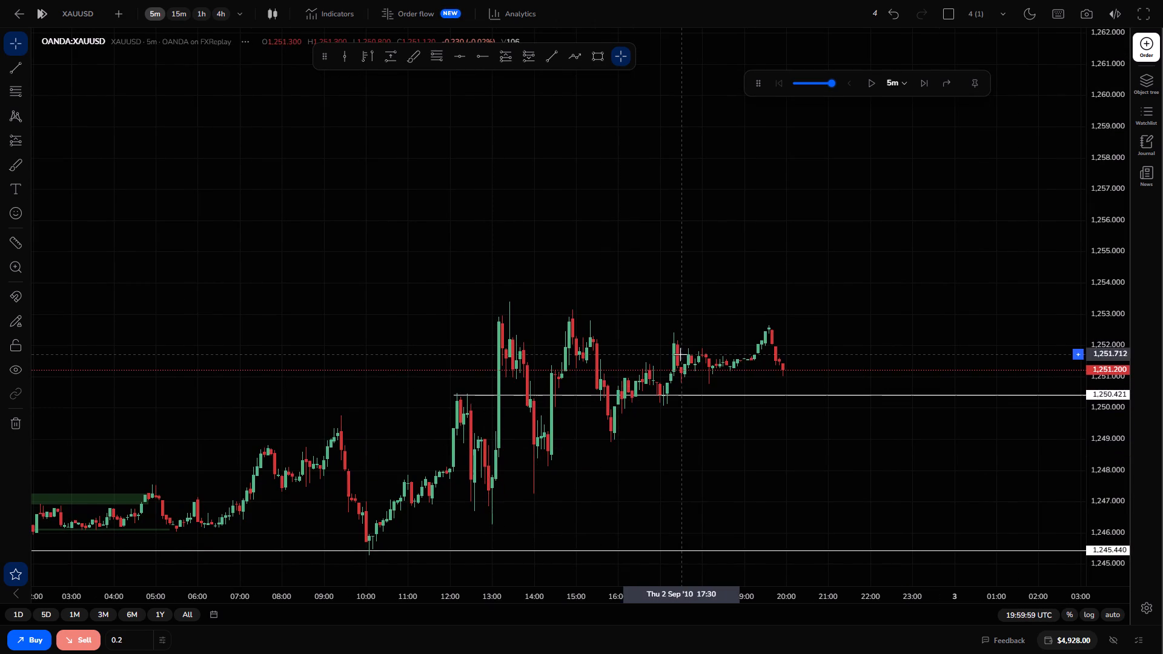
pyautogui.click(595, 51)
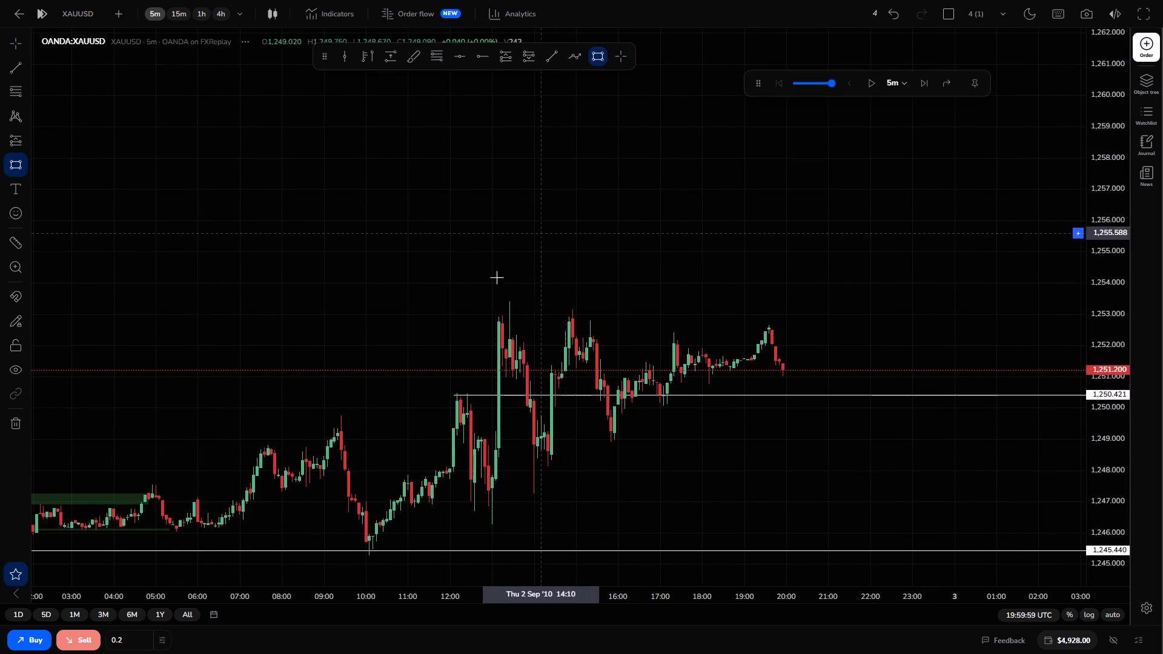
pyautogui.click(503, 306)
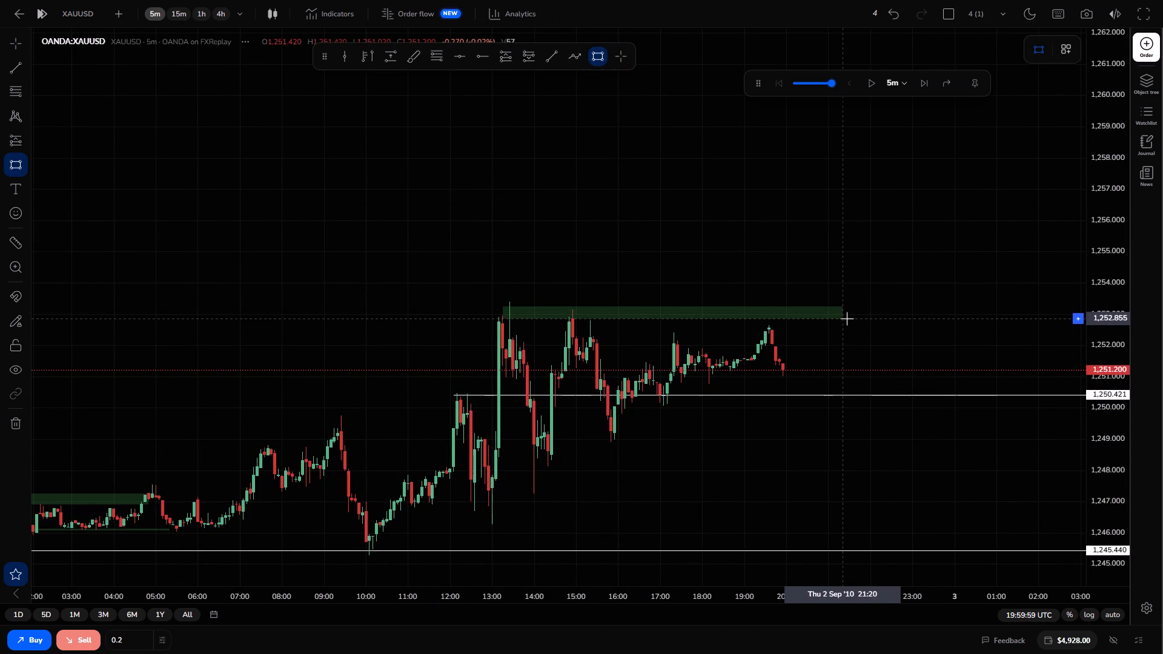
pyautogui.click(864, 319)
pyautogui.click(810, 489)
# Draw a support rectangle just below the 1,250.421 level, starting at 16:05, from about 1,250.064 down to about 1,249.8.
pyautogui.moveTo(807, 472); pyautogui.dragTo(787, 386)
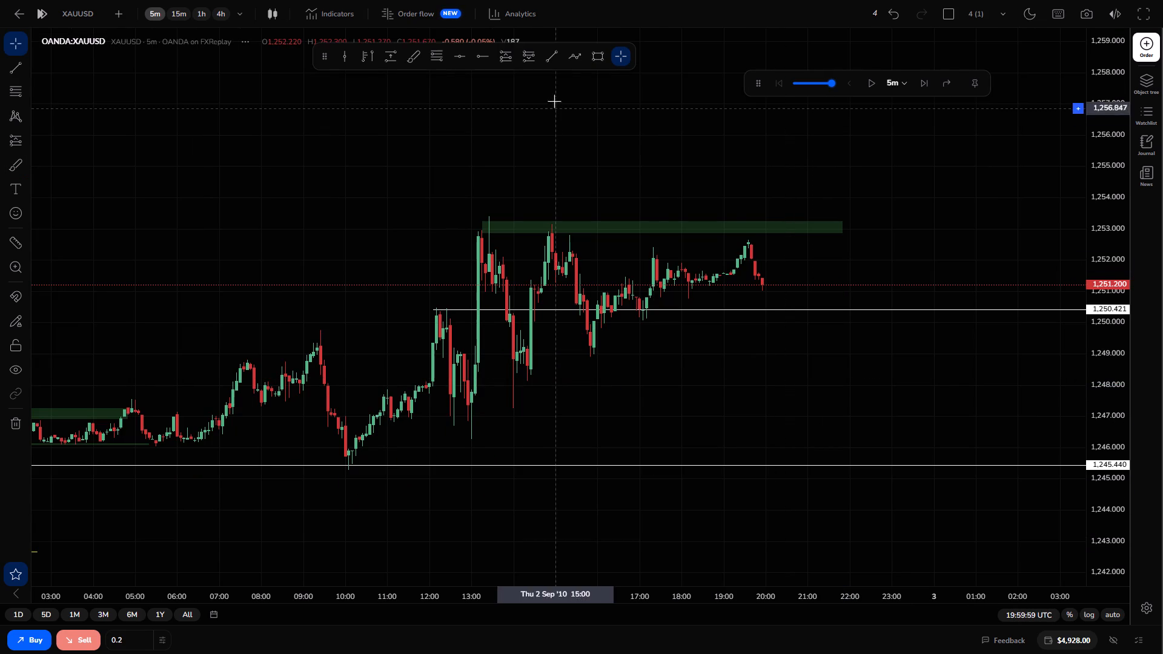
pyautogui.click(602, 53)
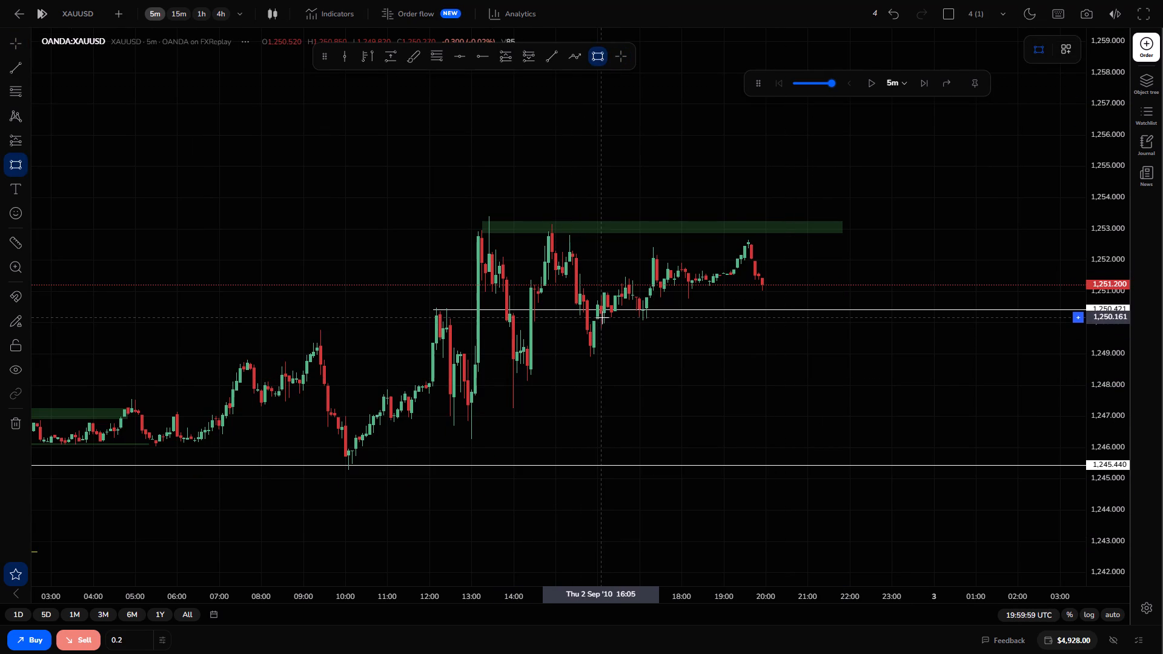
pyautogui.click(602, 320)
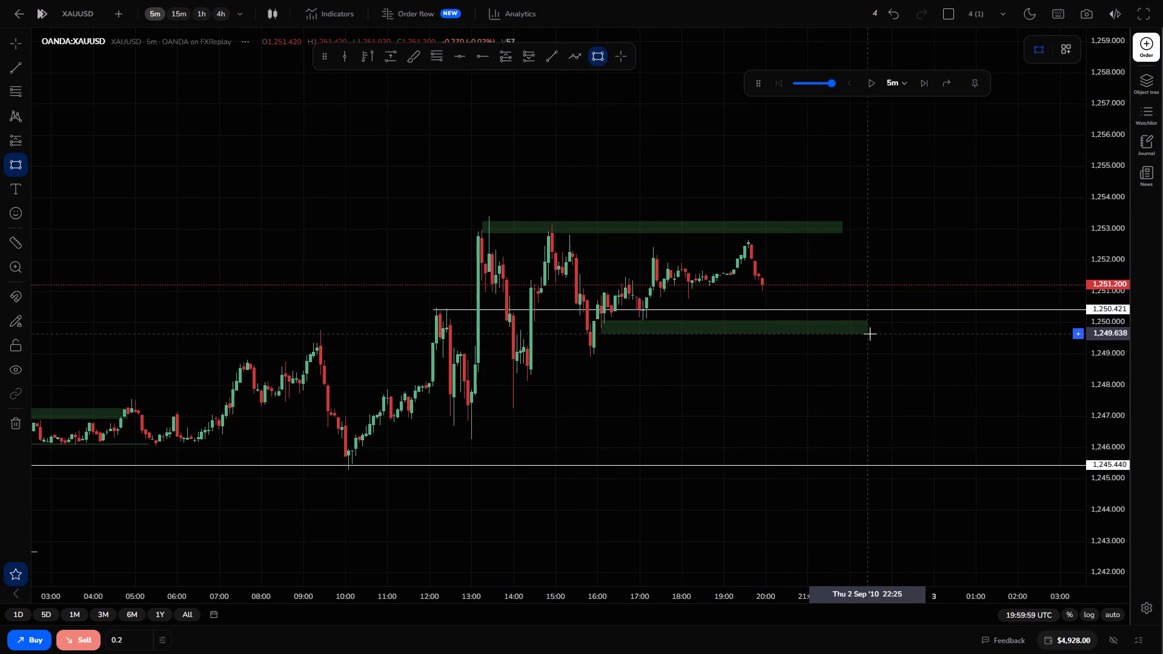
pyautogui.click(875, 334)
pyautogui.click(849, 359)
pyautogui.moveTo(873, 335); pyautogui.dragTo(873, 332)
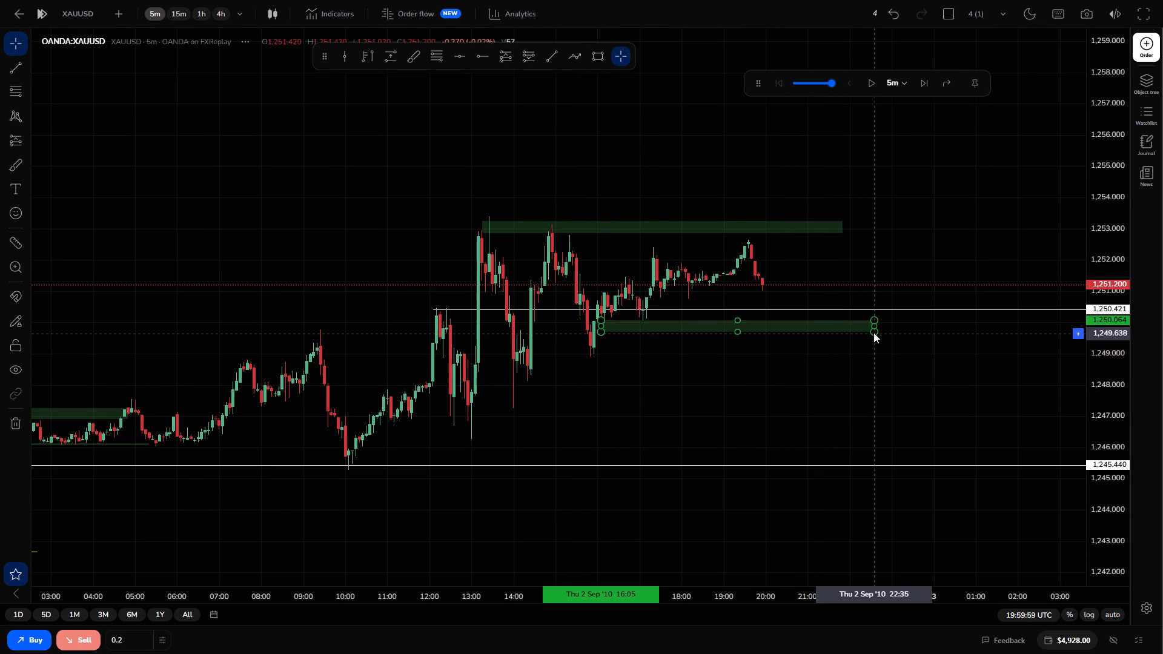
pyautogui.moveTo(873, 332); pyautogui.dragTo(874, 329)
pyautogui.click(829, 376)
# Play the replay from 19:59:59 to 23:54:59 UTC on 2 September, then pause it.
pyautogui.moveTo(775, 399); pyautogui.dragTo(701, 426)
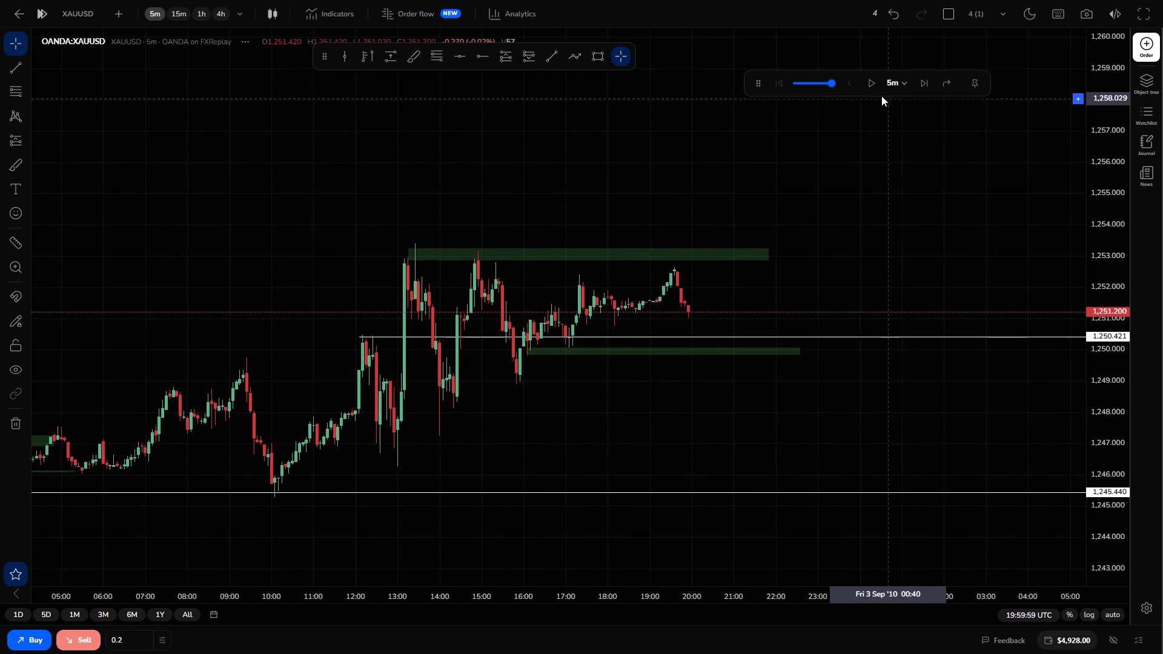
pyautogui.click(869, 81)
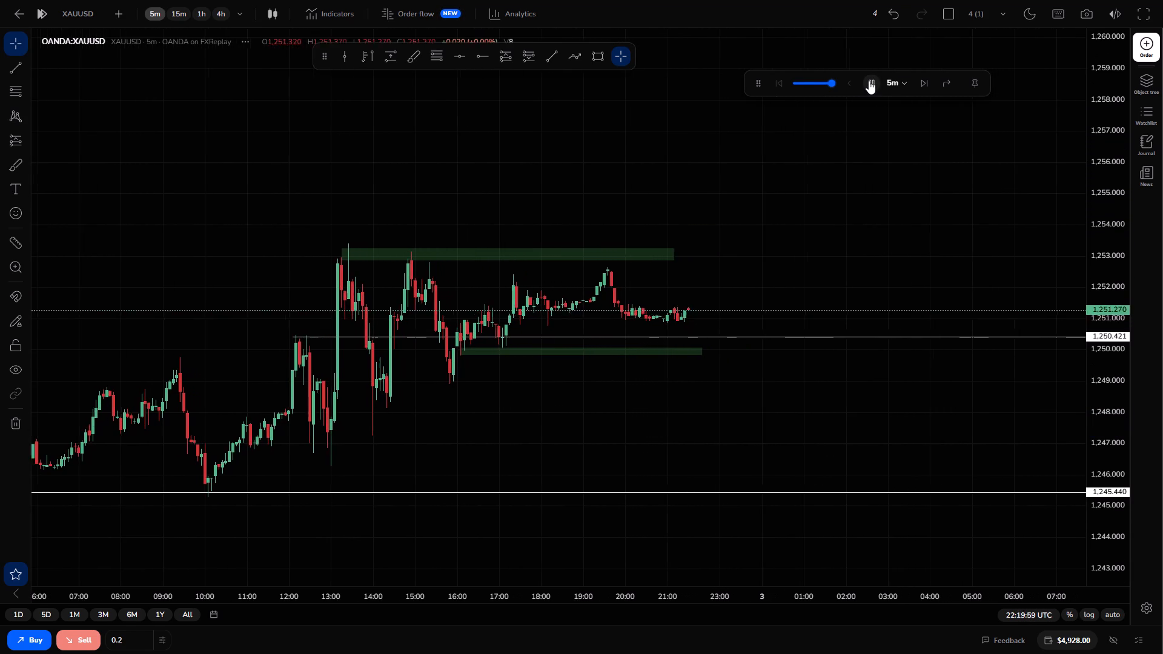
pyautogui.click(869, 81)
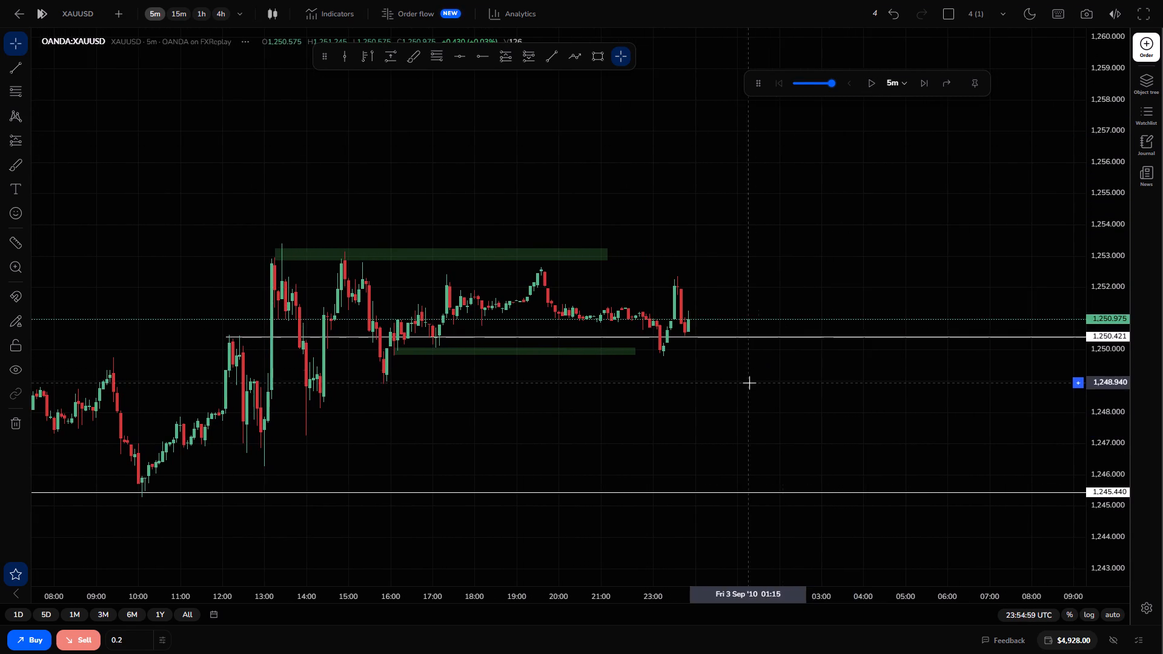
# Open a 0.2-lot XAUUSD long at market on the 23:54:59 candle.
pyautogui.moveTo(749, 383); pyautogui.dragTo(882, 397)
pyautogui.scroll(2, 892, 375)
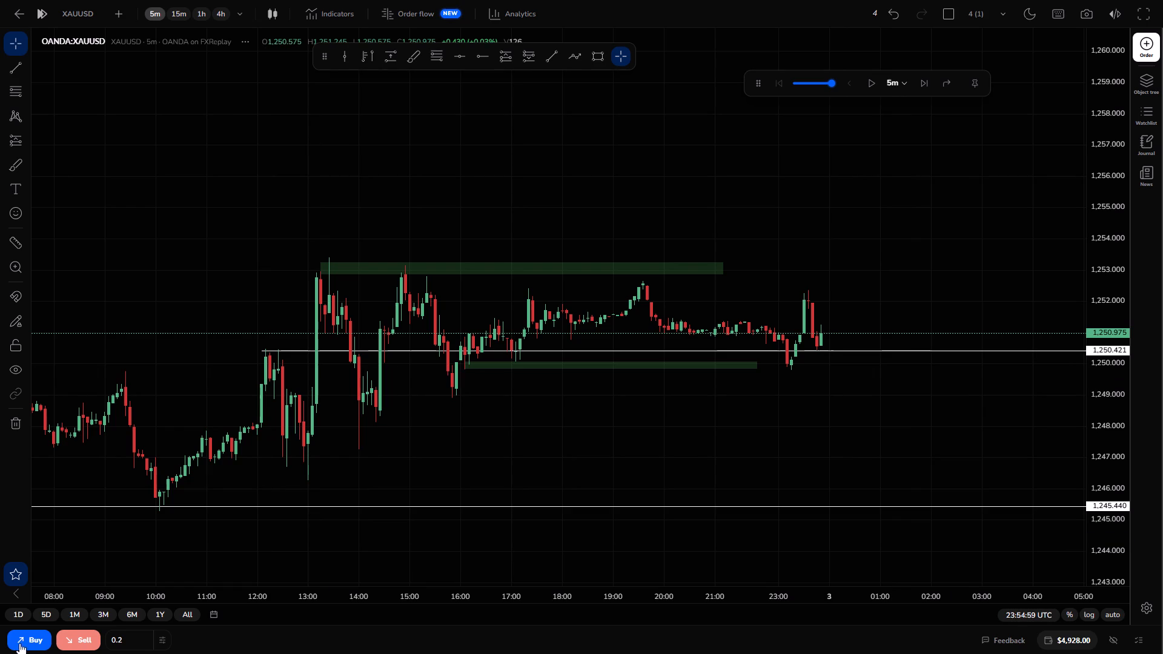
pyautogui.click(22, 635)
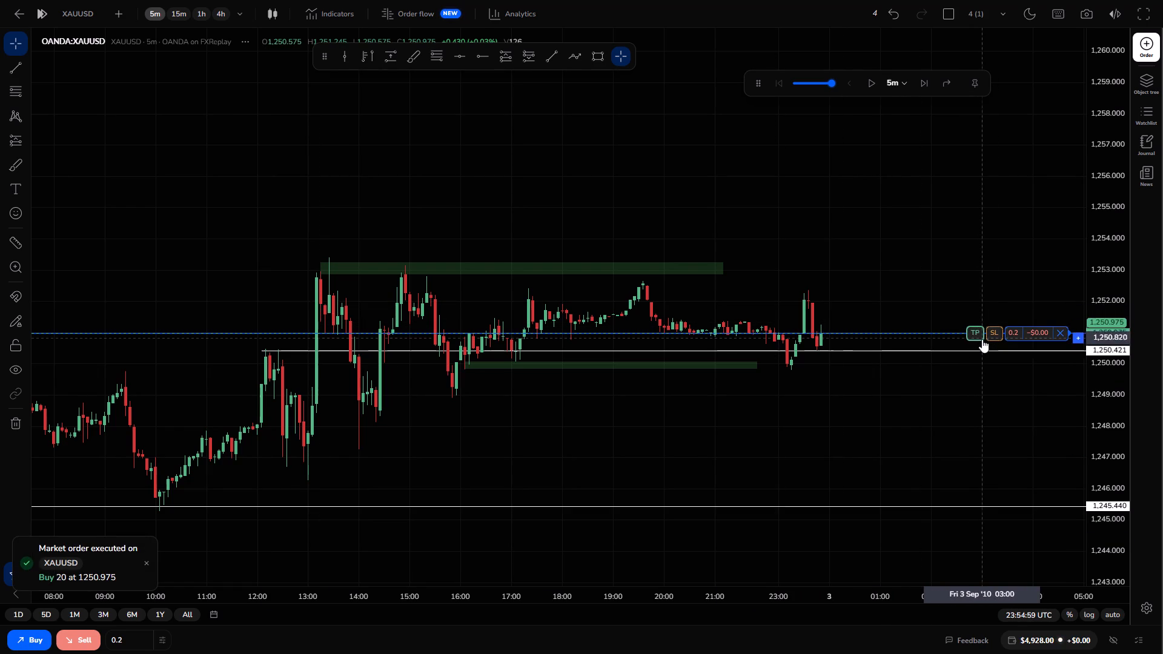
# Set the long position's take profit at about 1,253.262 and its stop loss at about 1,250.142.
pyautogui.moveTo(979, 335); pyautogui.dragTo(985, 262)
pyautogui.moveTo(995, 334); pyautogui.dragTo(995, 339)
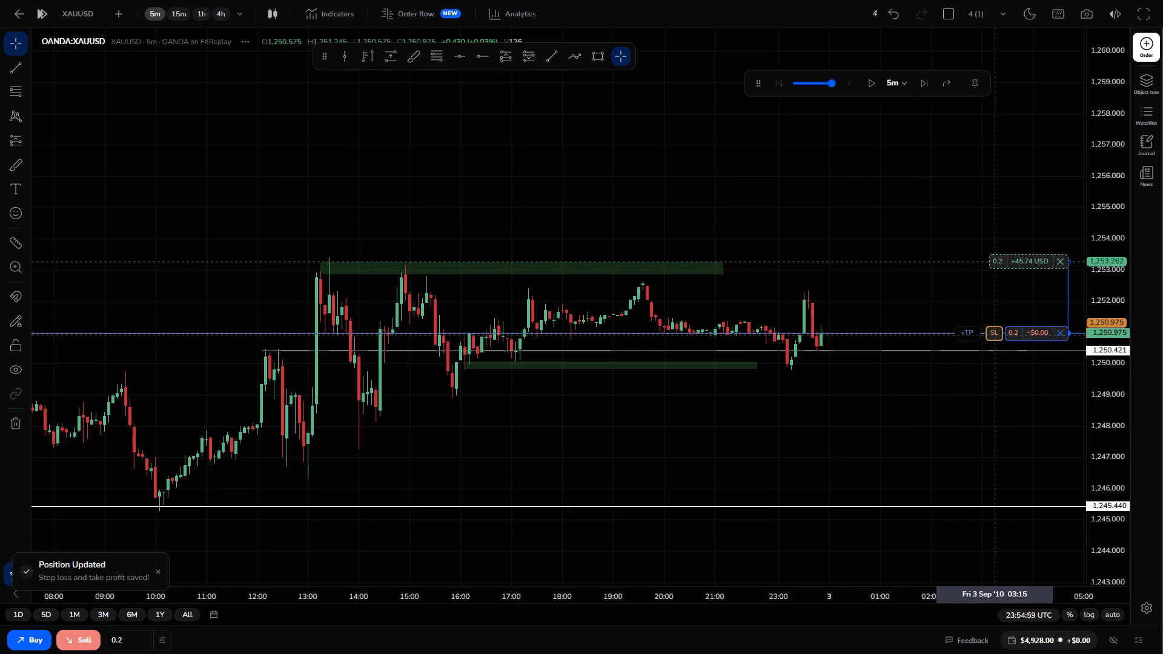
pyautogui.moveTo(995, 339); pyautogui.dragTo(996, 359)
# Advance the replay candle by candle from 23:54:59 on 2 September to 00:24:59 UTC on 3 September.
pyautogui.click(931, 85)
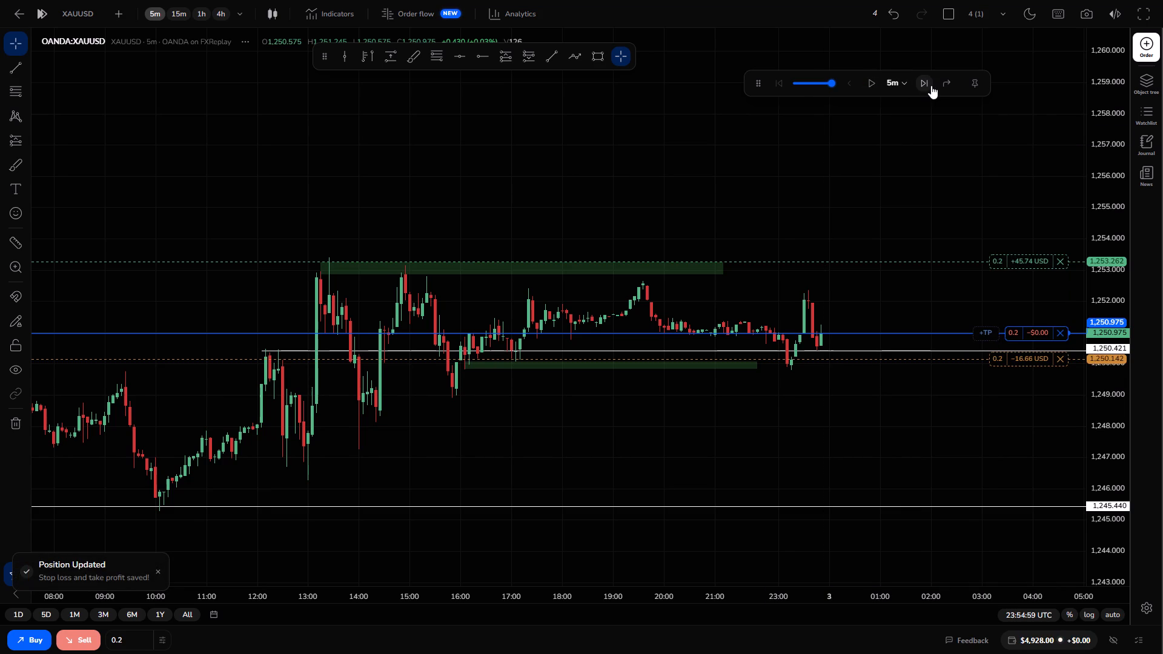
pyautogui.click(932, 85)
pyautogui.click(932, 85)
pyautogui.click(932, 86)
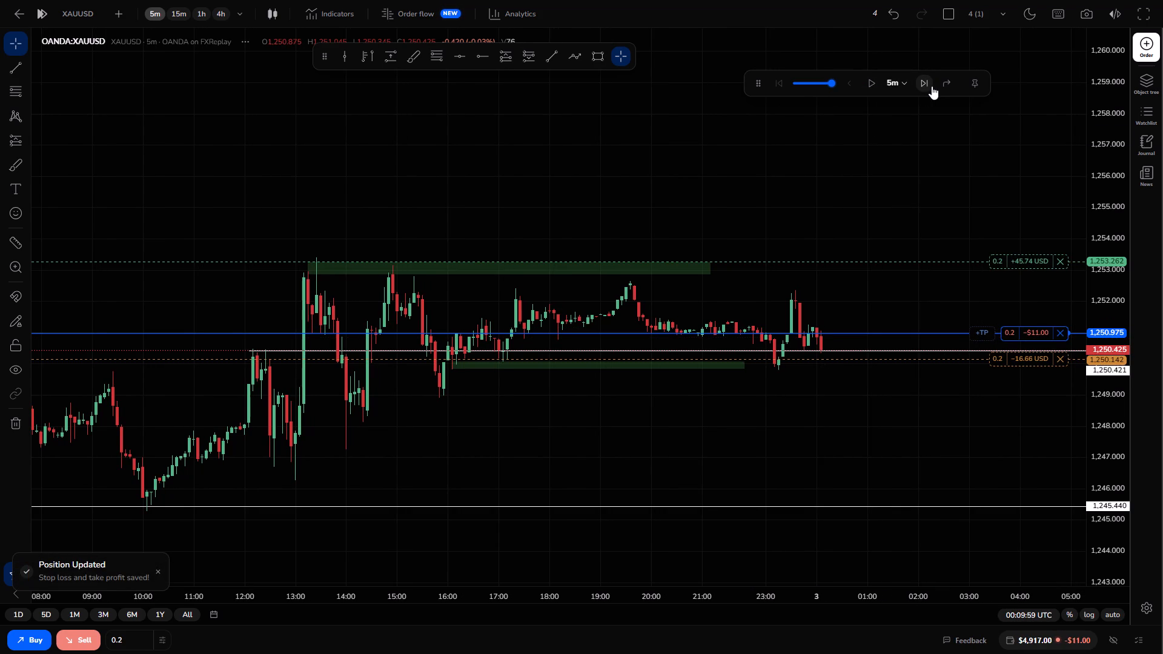
pyautogui.click(930, 86)
pyautogui.click(930, 86)
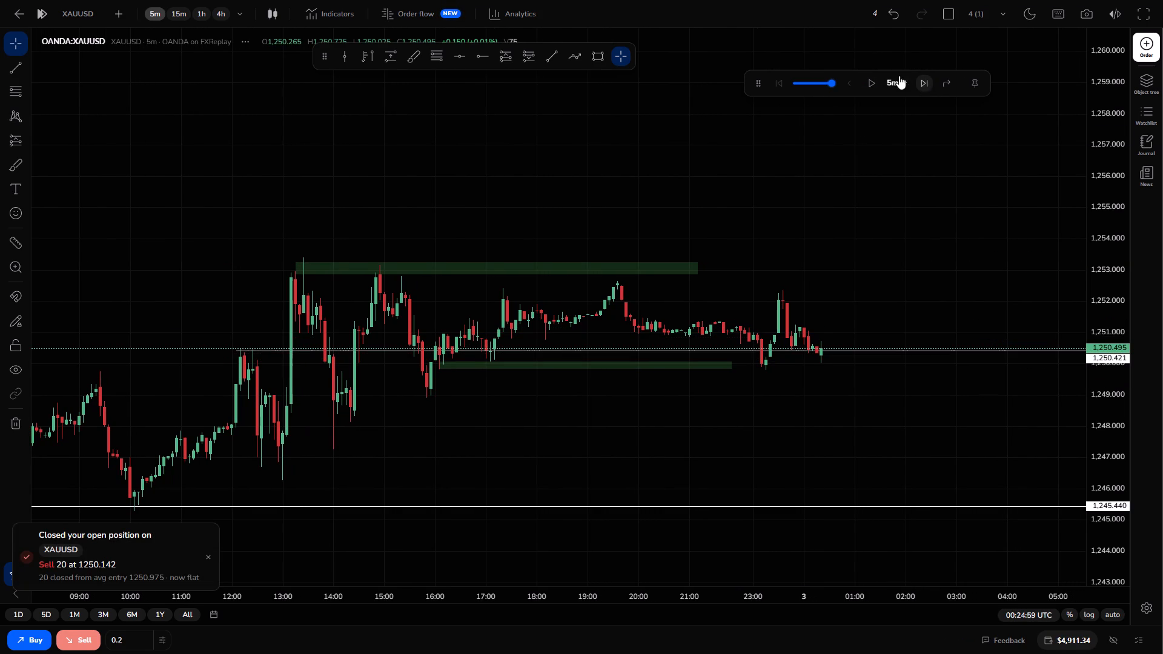
# Play the replay from 00:24:59 to 16:39:59 UTC on 3 September, then pause it.
pyautogui.click(873, 86)
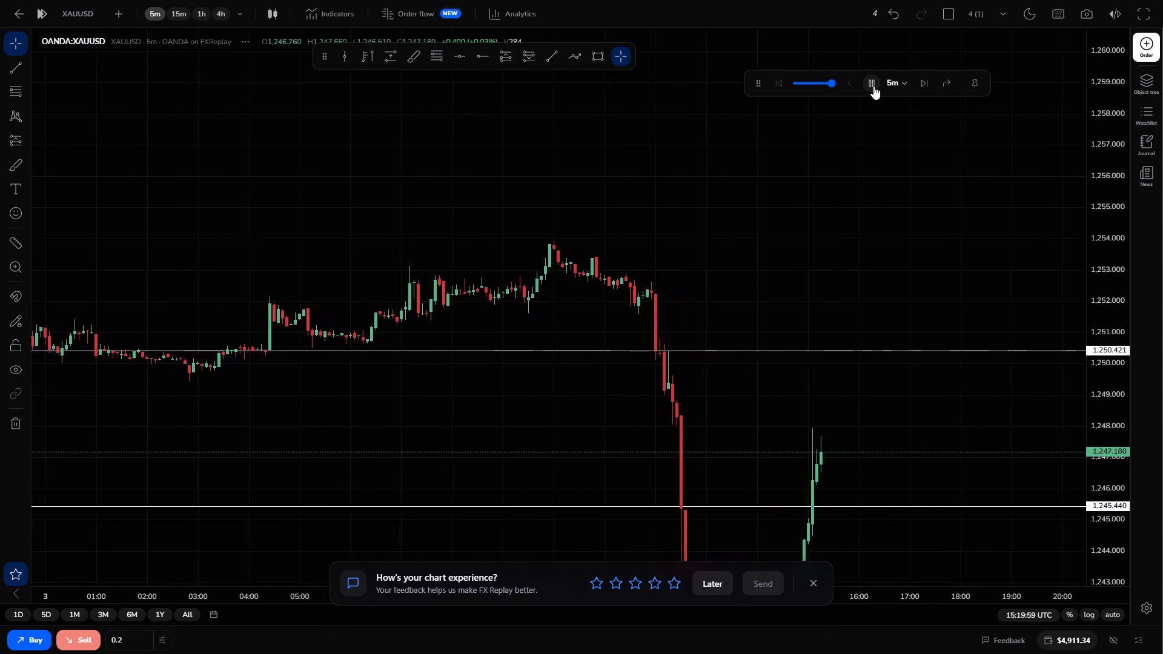
pyautogui.click(873, 86)
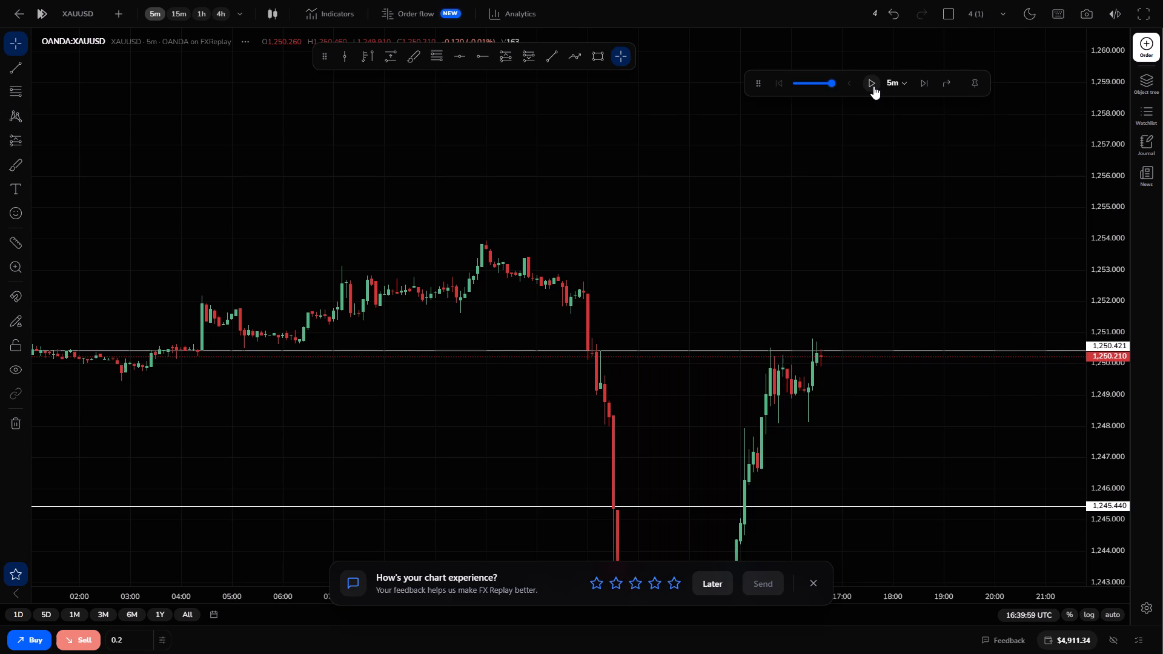
# Exit the browser's full-screen view and dismiss the chart feedback survey.
pyautogui.press('F11')
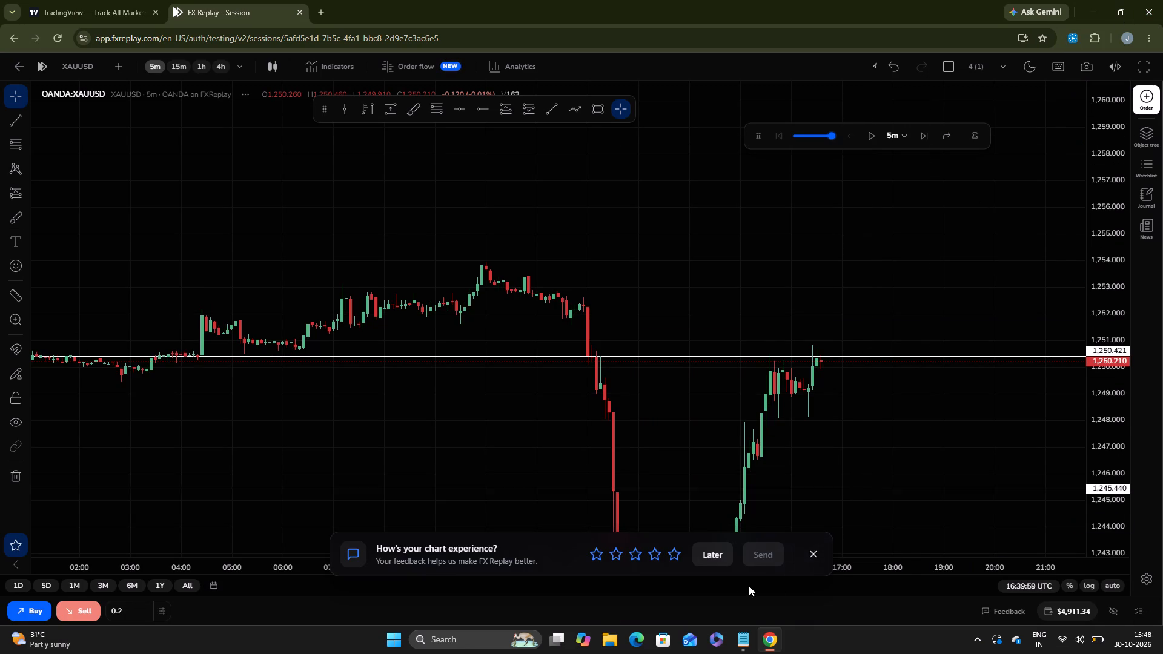
pyautogui.click(821, 550)
# Remove all existing drawings, including the old horizontal levels, from the chart.
pyautogui.moveTo(827, 540); pyautogui.dragTo(874, 388)
pyautogui.moveTo(1113, 353); pyautogui.dragTo(1089, 408)
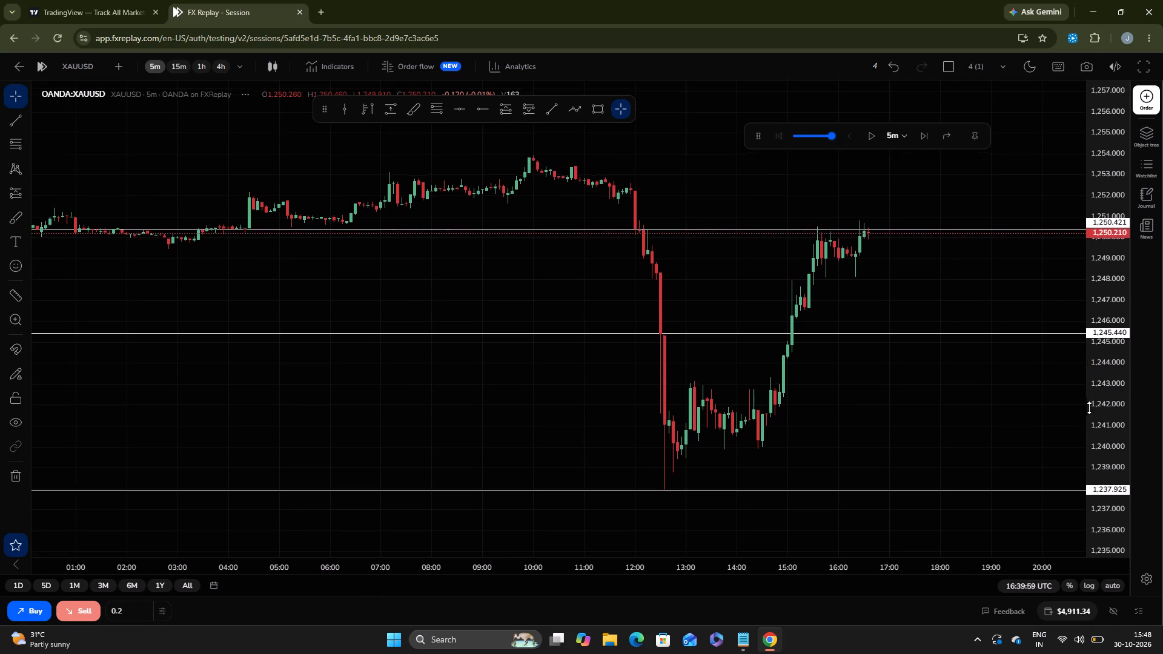
pyautogui.moveTo(1089, 408); pyautogui.dragTo(1075, 429)
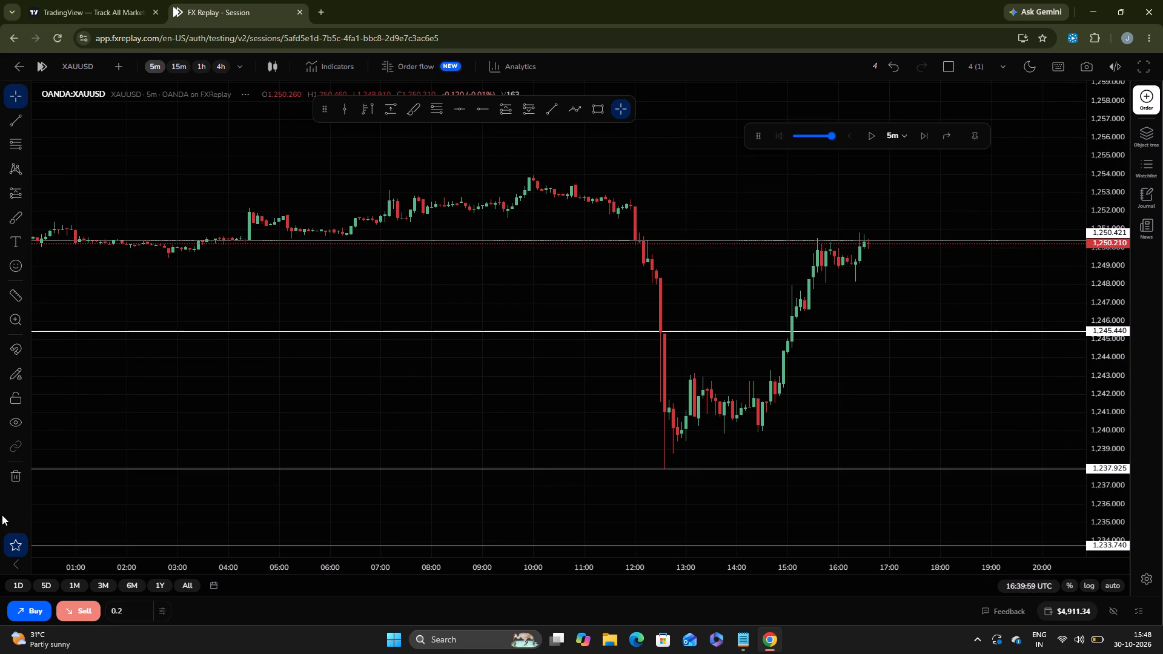
pyautogui.click(5, 478)
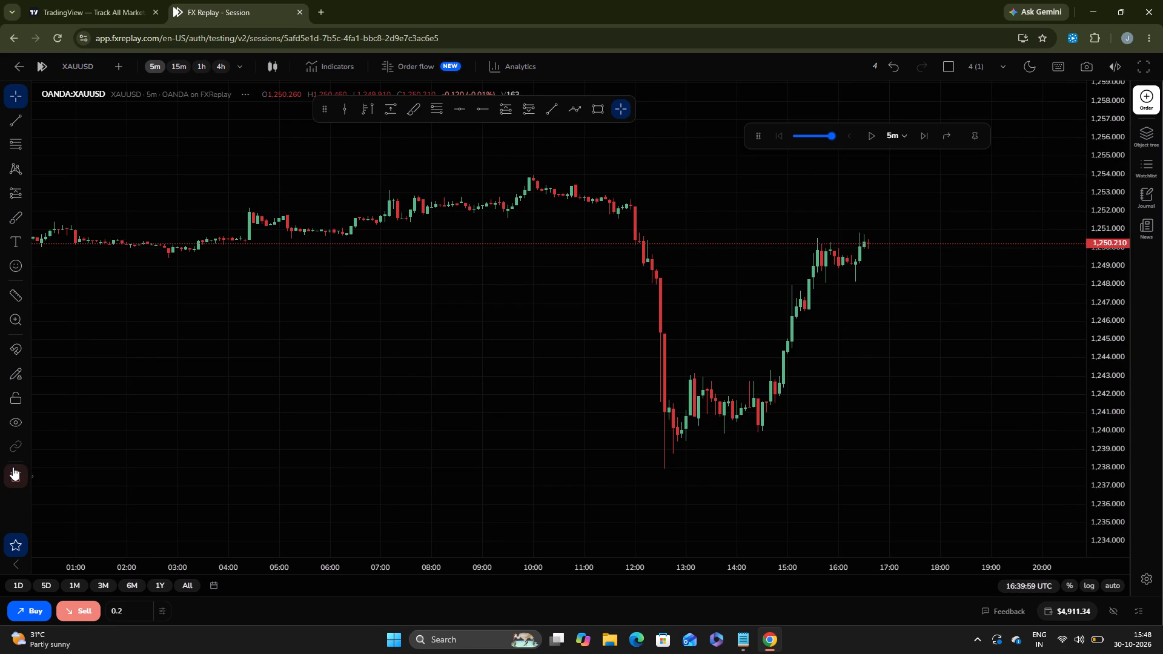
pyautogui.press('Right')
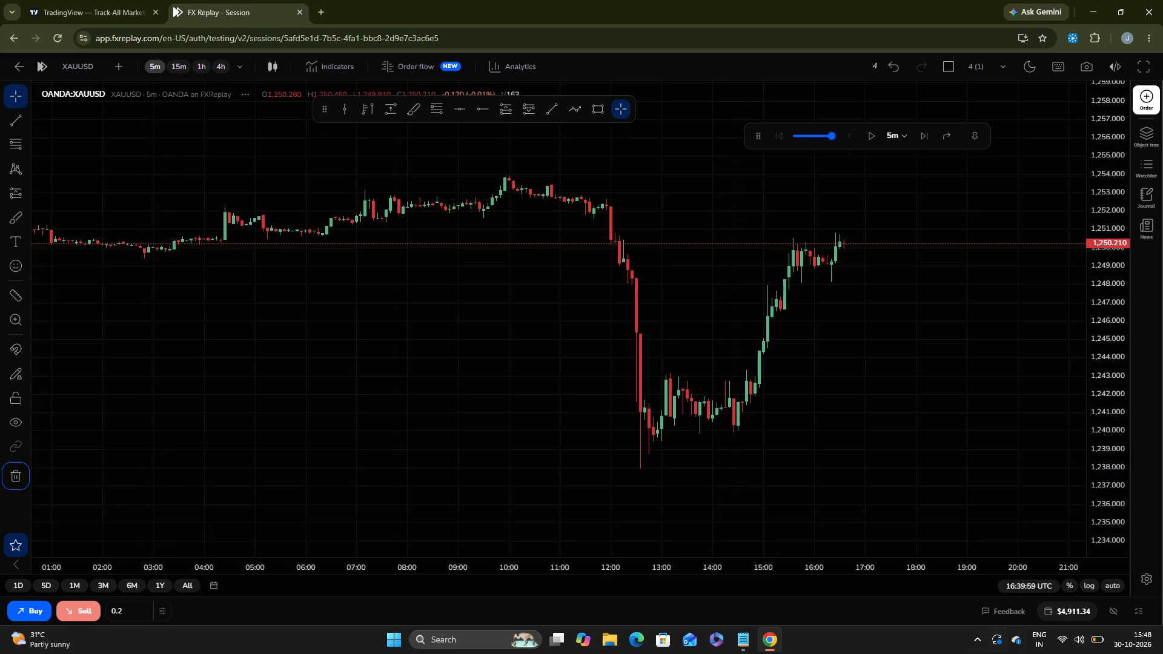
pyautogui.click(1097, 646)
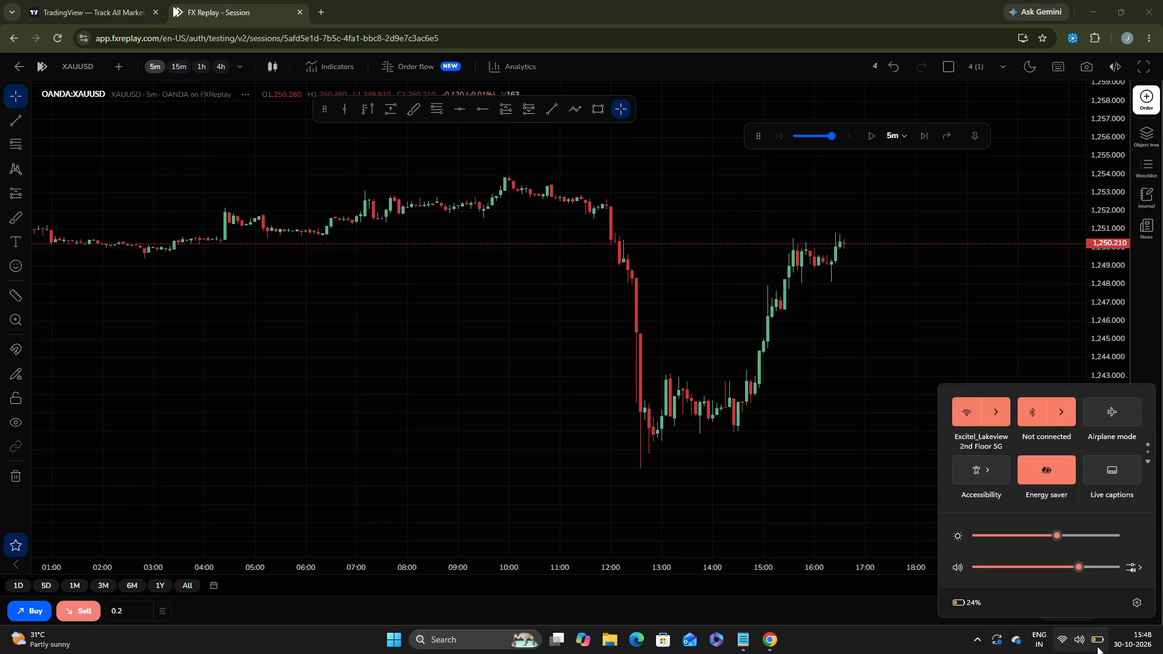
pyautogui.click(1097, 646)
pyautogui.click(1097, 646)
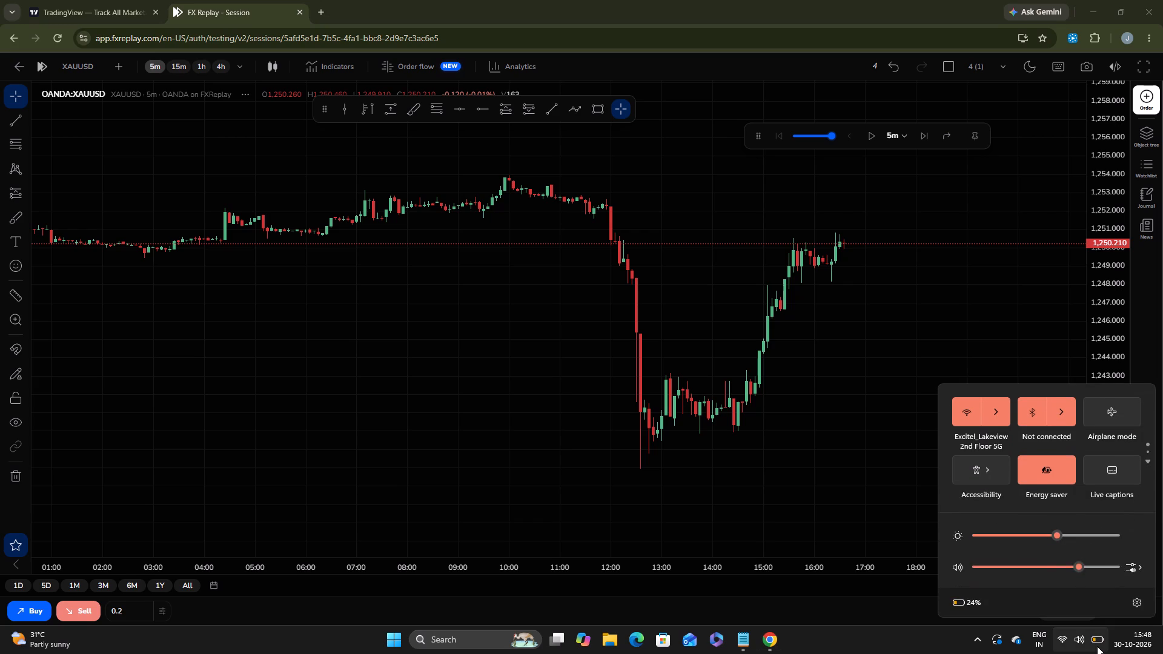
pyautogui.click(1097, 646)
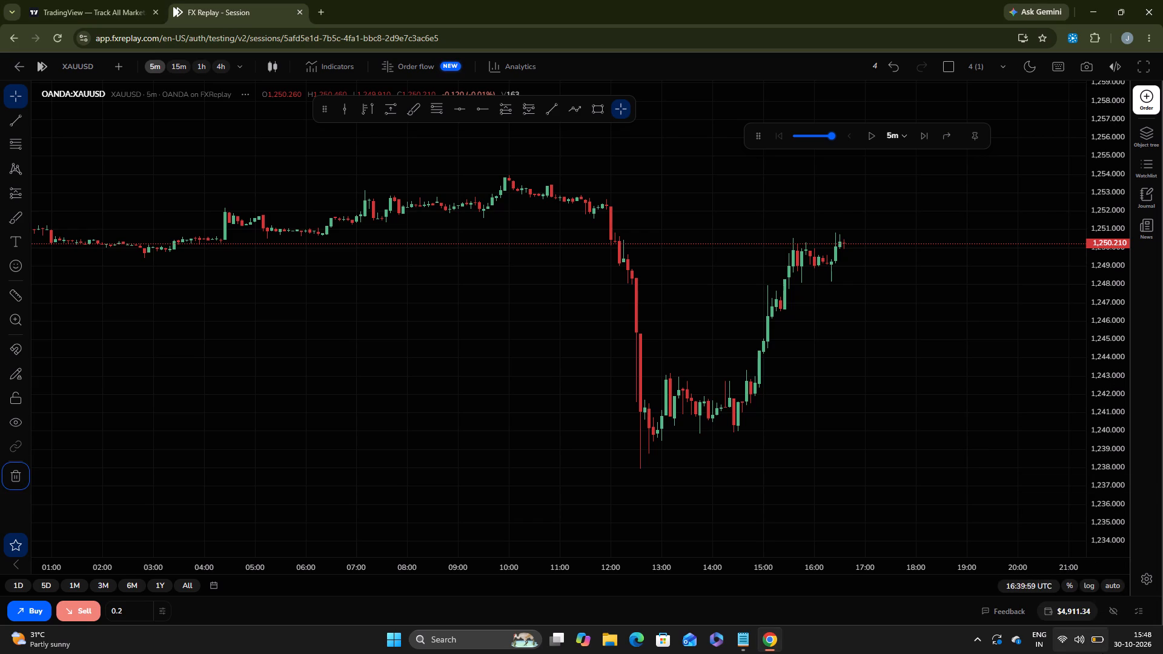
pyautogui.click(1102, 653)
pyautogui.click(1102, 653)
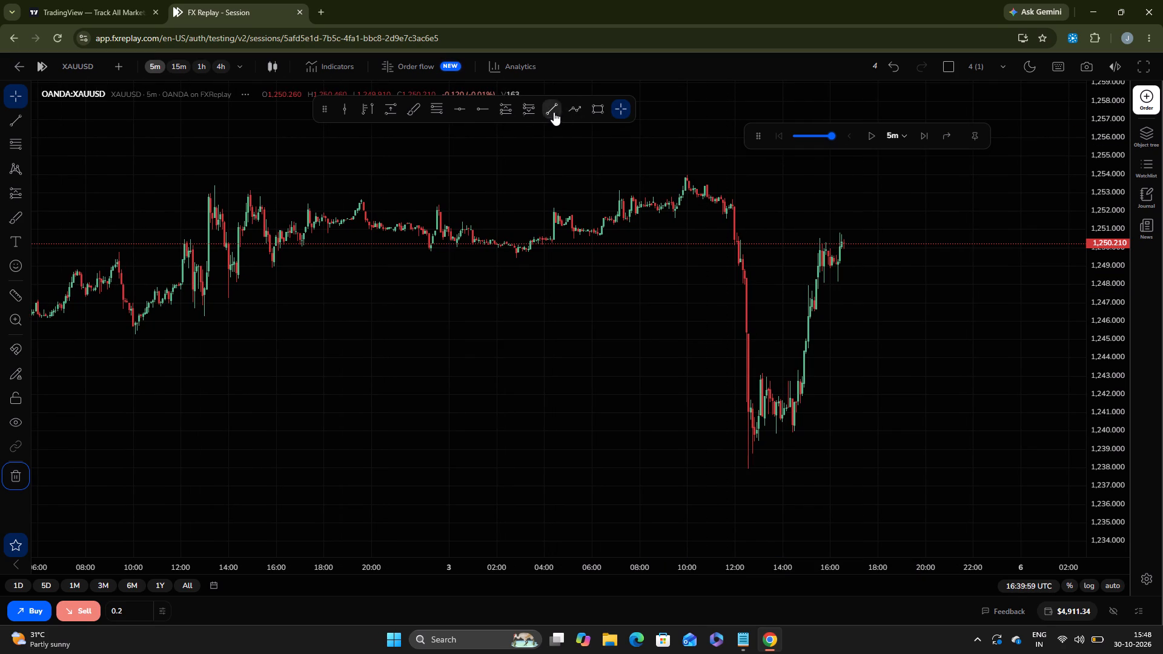
# Draw a horizontal ray at about 1,249.53, starting from the low near 02:45 on 3 September.
pyautogui.click(475, 114)
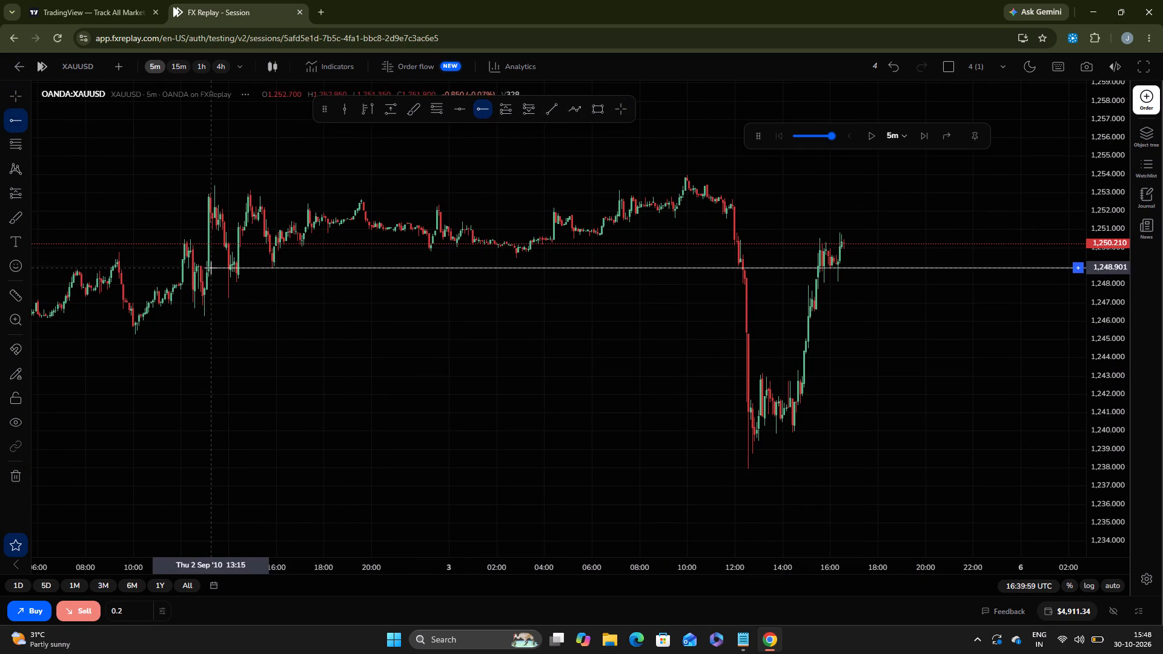
pyautogui.click(514, 256)
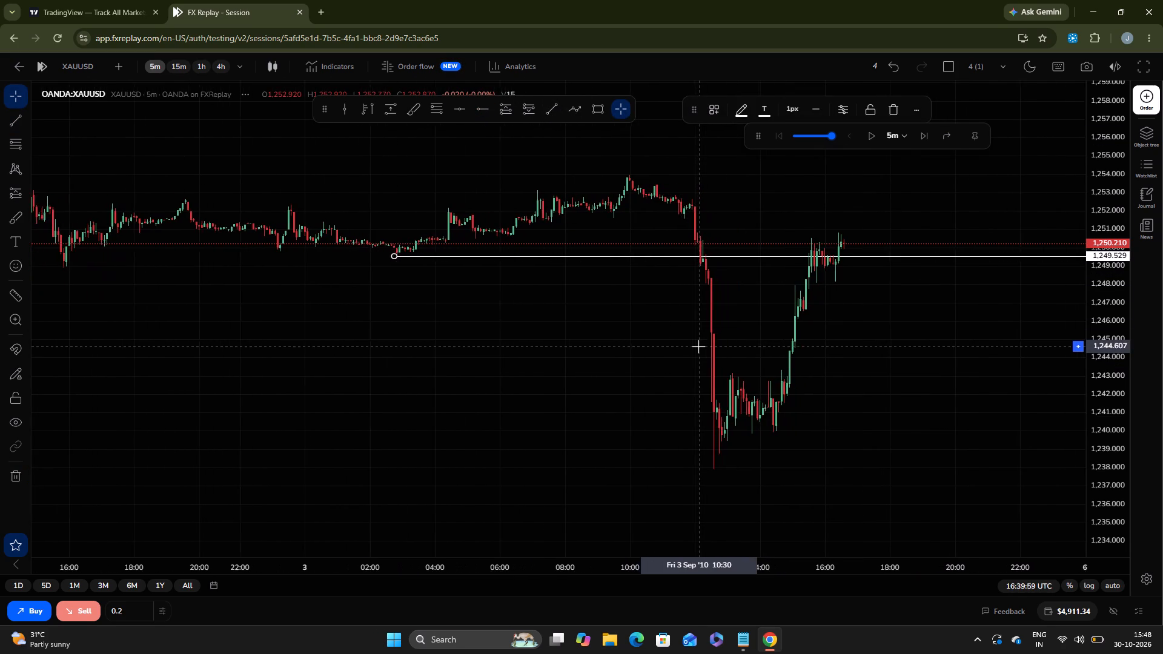
# Advance the replay one candle to 16:44:59 UTC on 3 September.
pyautogui.click(928, 135)
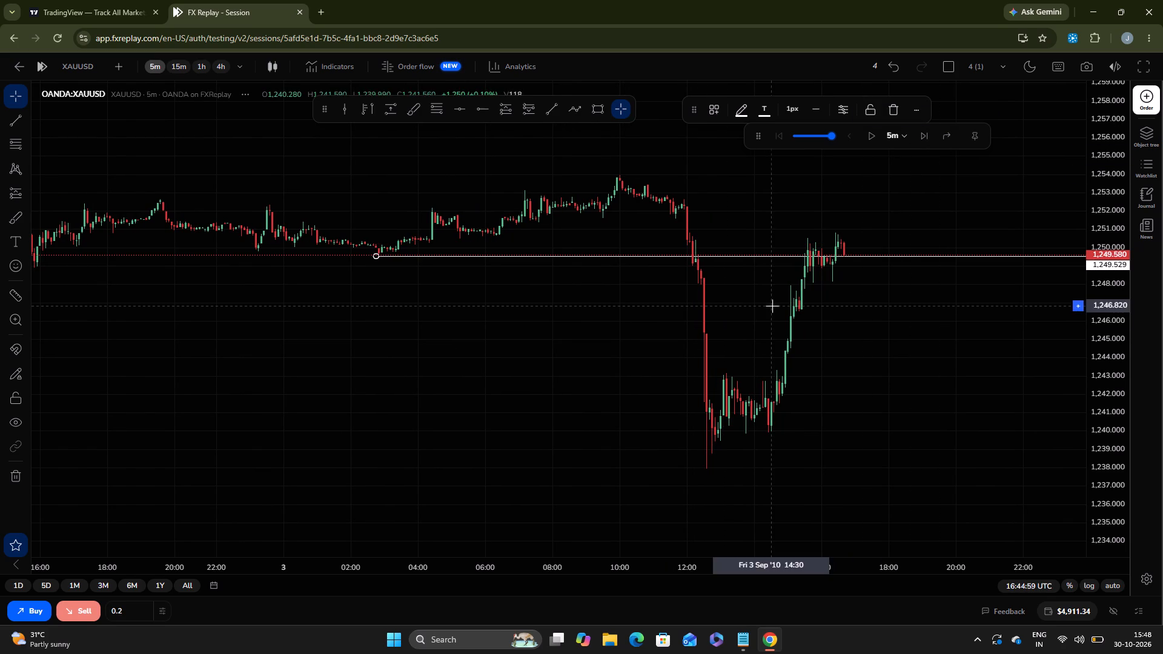
# Open a 0.2-lot XAUUSD short at market near the 1,249.529 level.
pyautogui.click(81, 615)
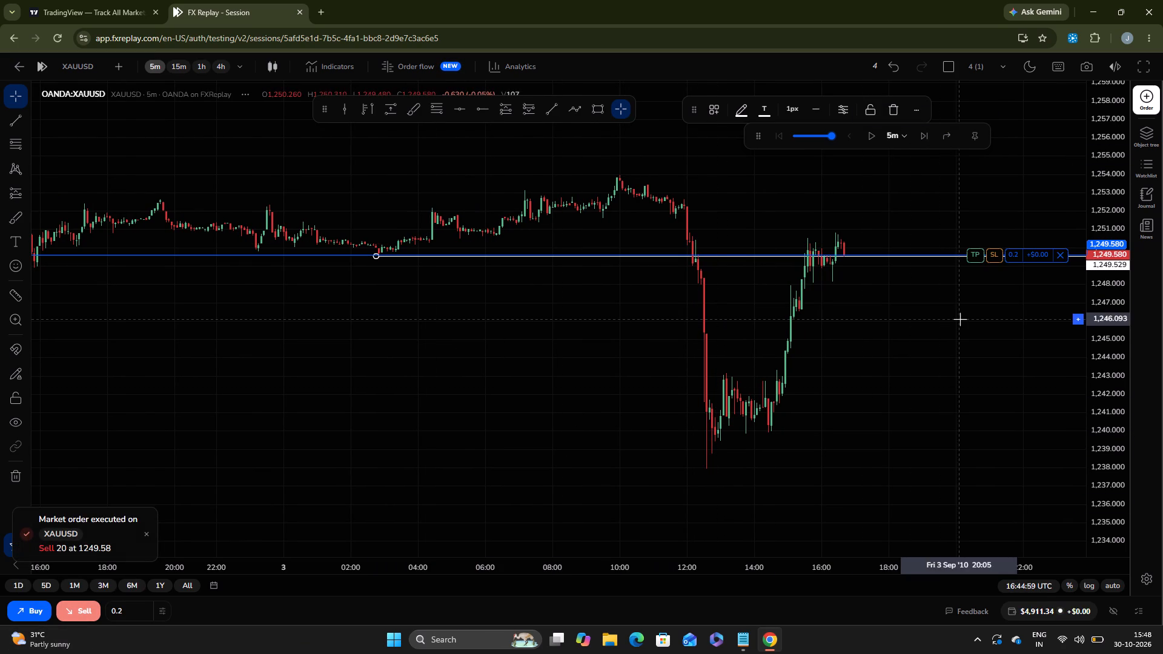
pyautogui.click(984, 260)
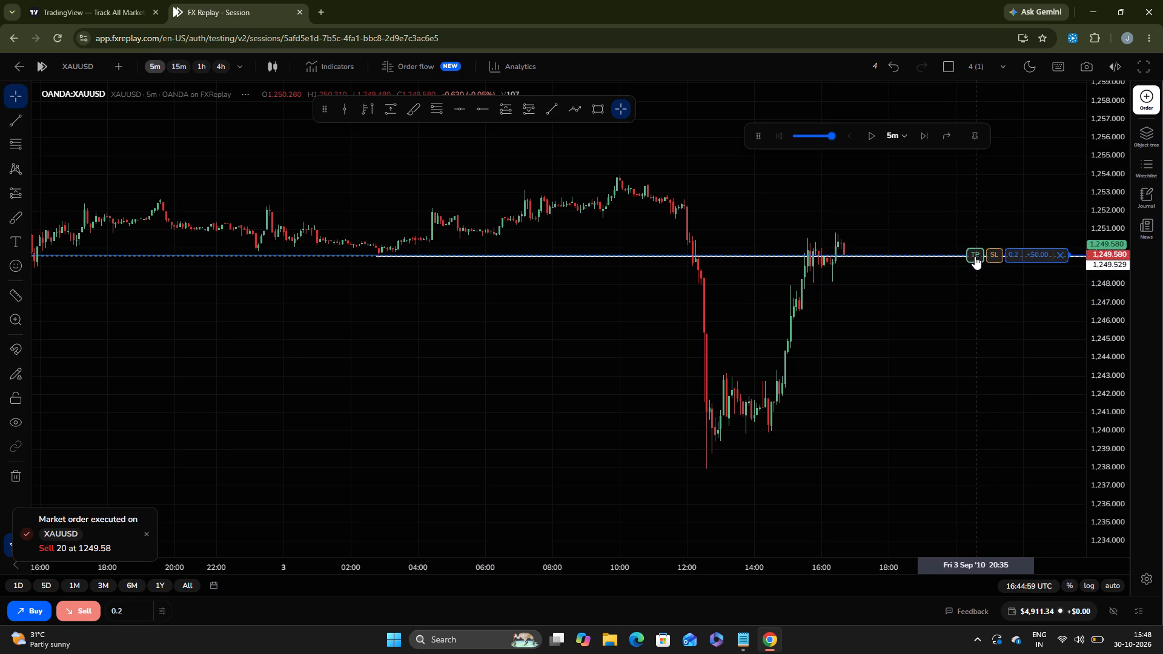
# Set the short position's take profit at about 1,247.216 and its stop loss at about 1,250.322.
pyautogui.moveTo(975, 256); pyautogui.dragTo(967, 299)
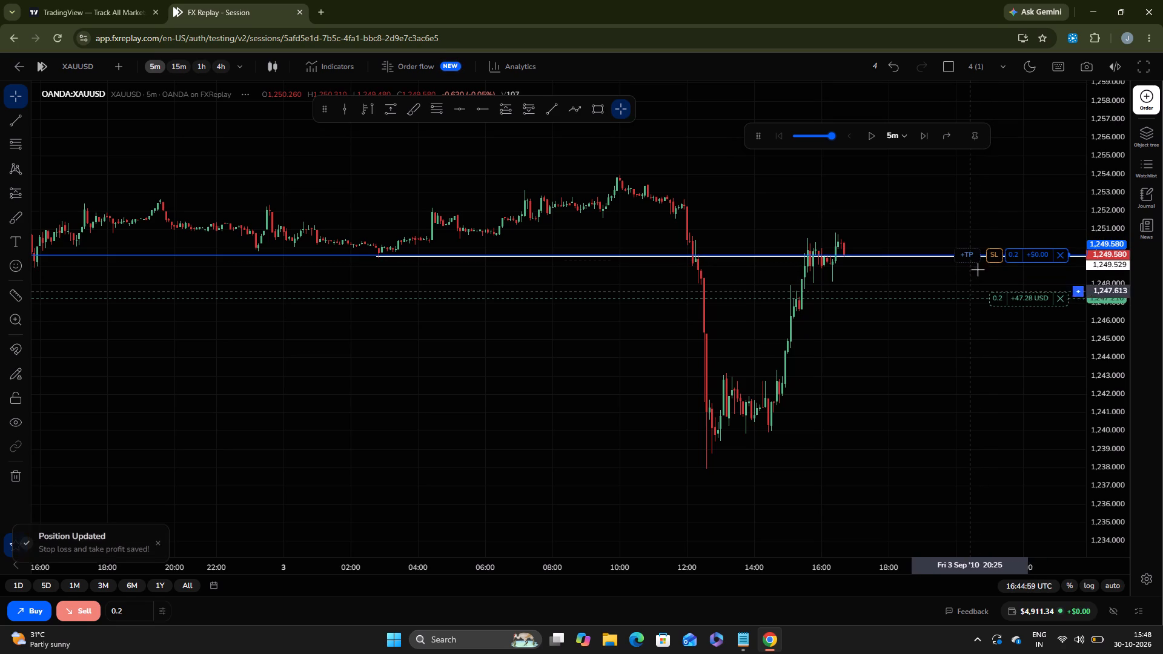
pyautogui.moveTo(994, 254); pyautogui.dragTo(990, 226)
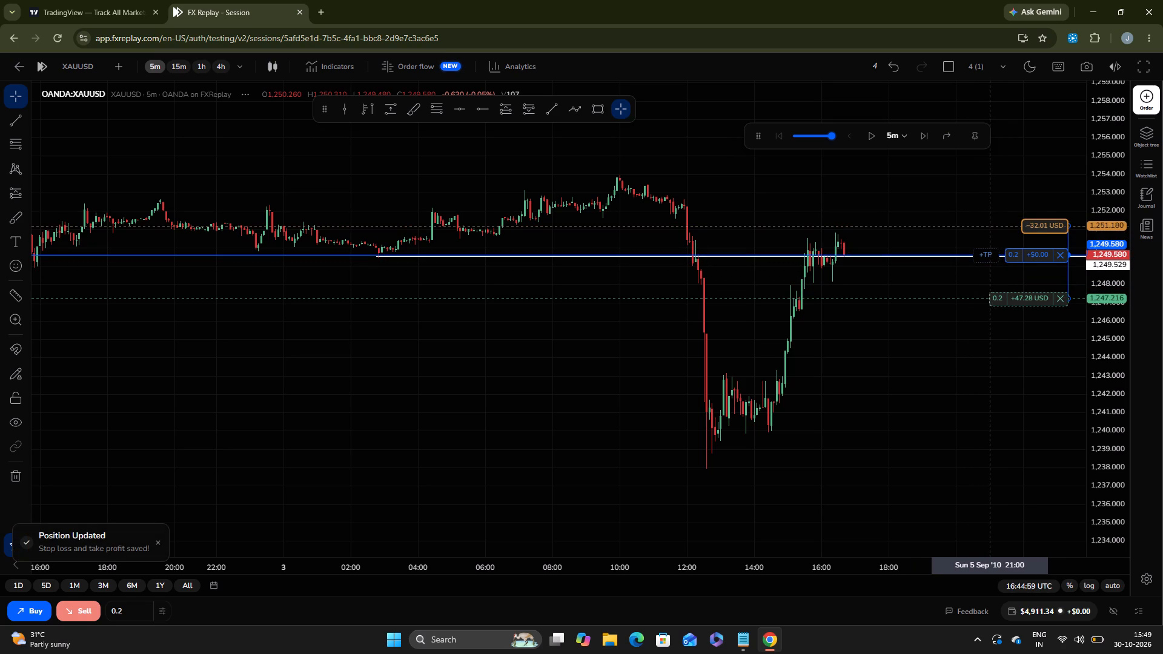
pyautogui.moveTo(990, 226); pyautogui.dragTo(987, 242)
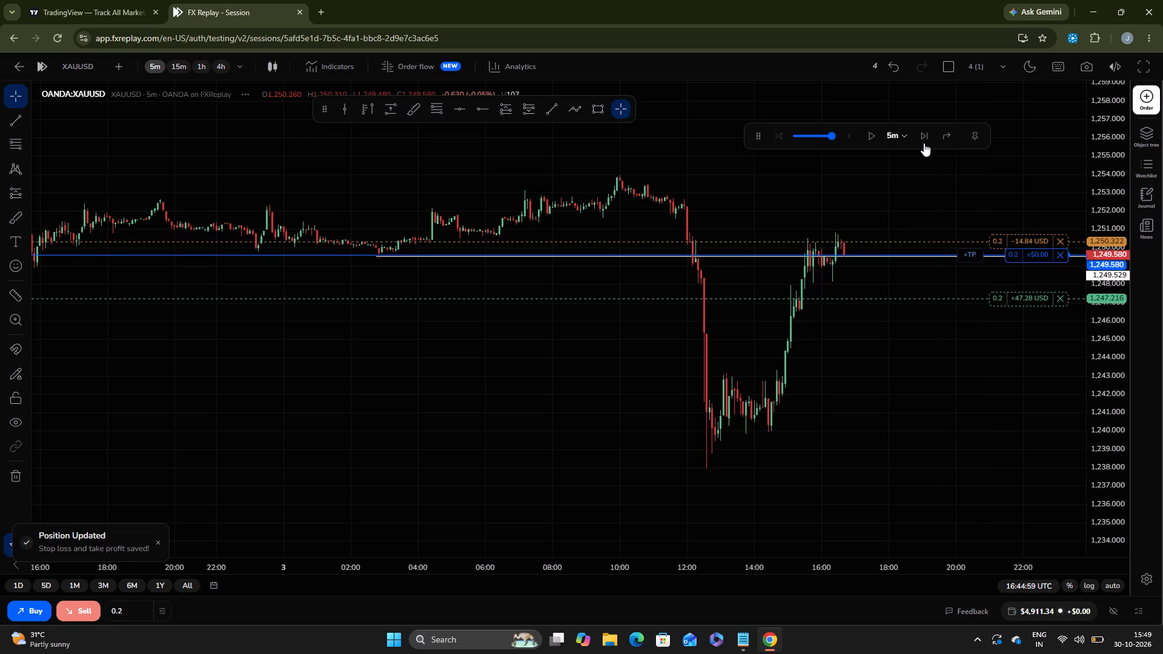
# Advance the replay six 5-minute candles to 17:14:59 UTC on 3 September.
pyautogui.click(921, 136)
pyautogui.click(921, 136)
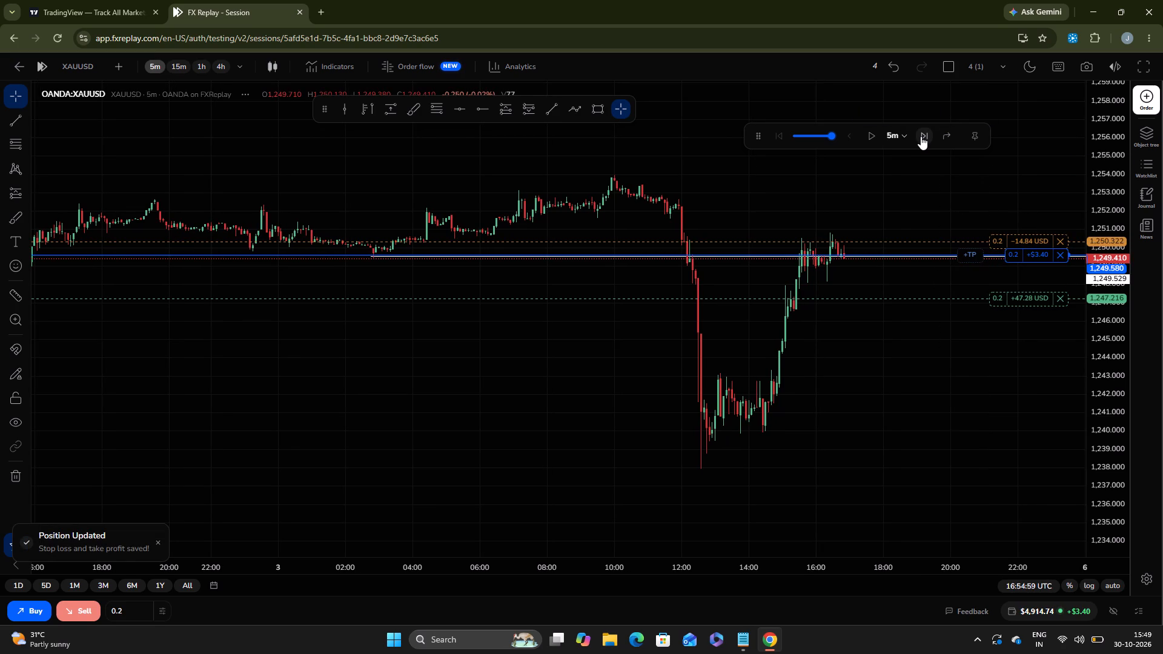
pyautogui.click(921, 136)
pyautogui.click(921, 136)
pyautogui.click(921, 136)
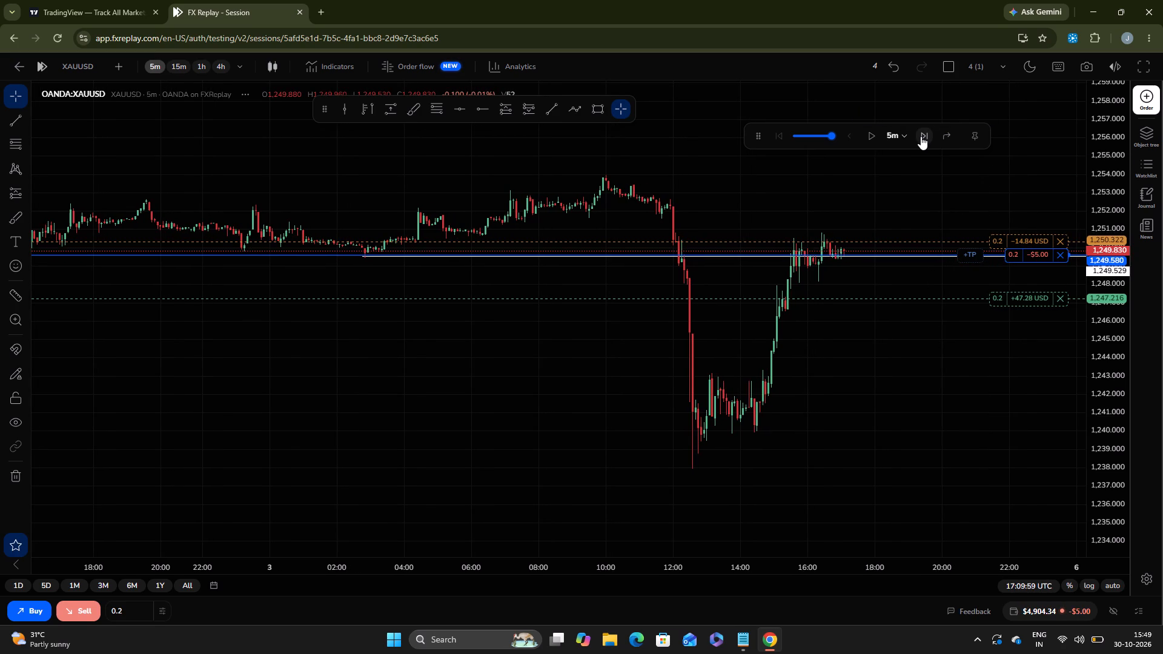
pyautogui.click(921, 136)
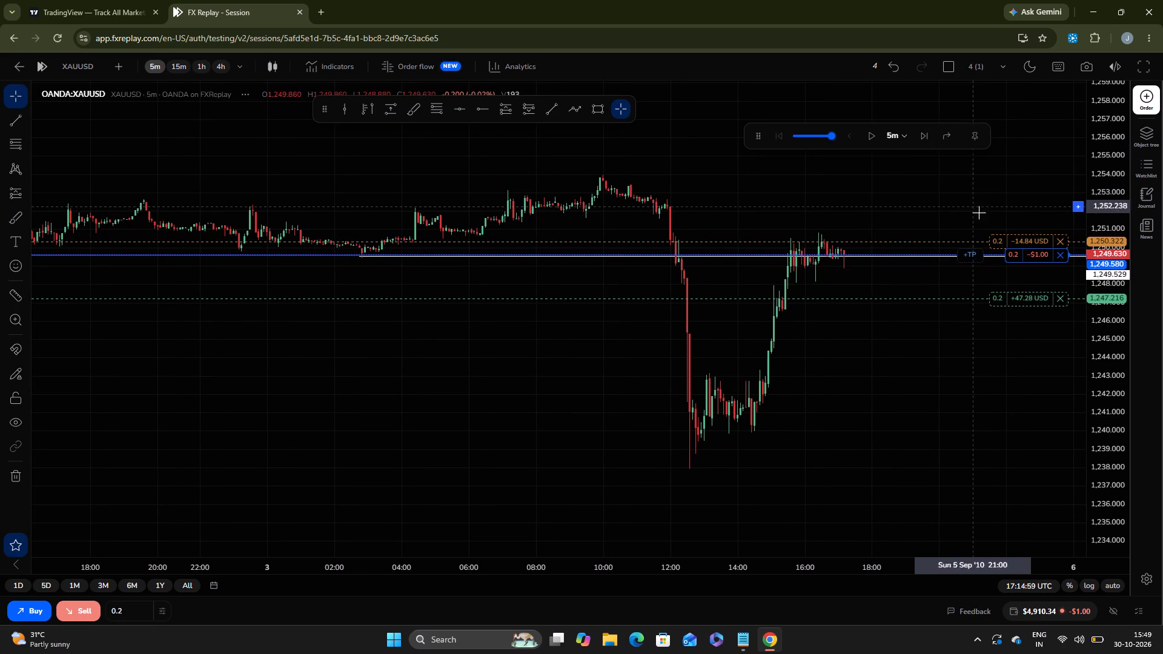
# Tighten the open short position's stop loss to about 1,250.024.
pyautogui.click(1006, 241)
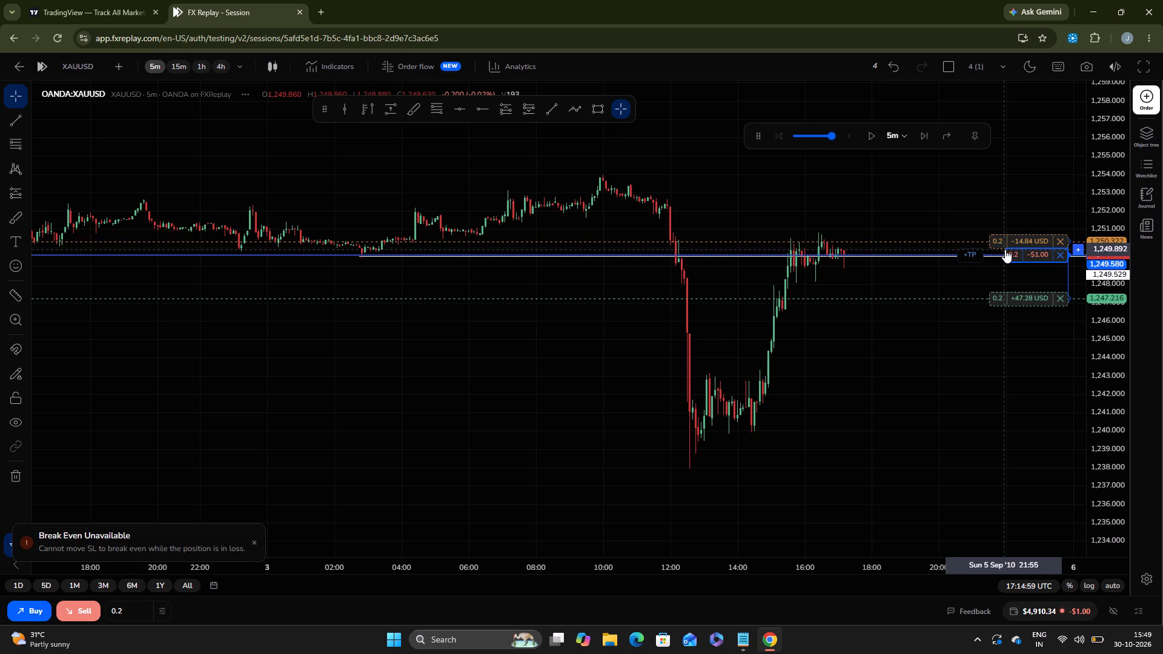
pyautogui.click(1003, 244)
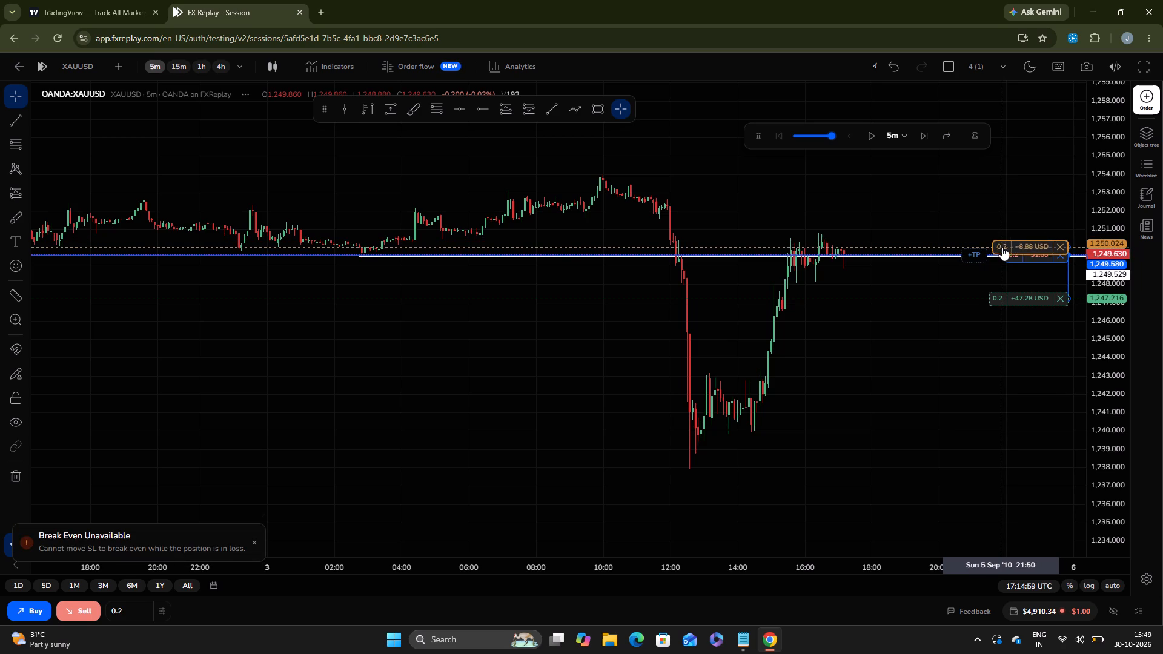
# Advance the replay one candle to 17:19:59 UTC on 3 September.
pyautogui.click(925, 133)
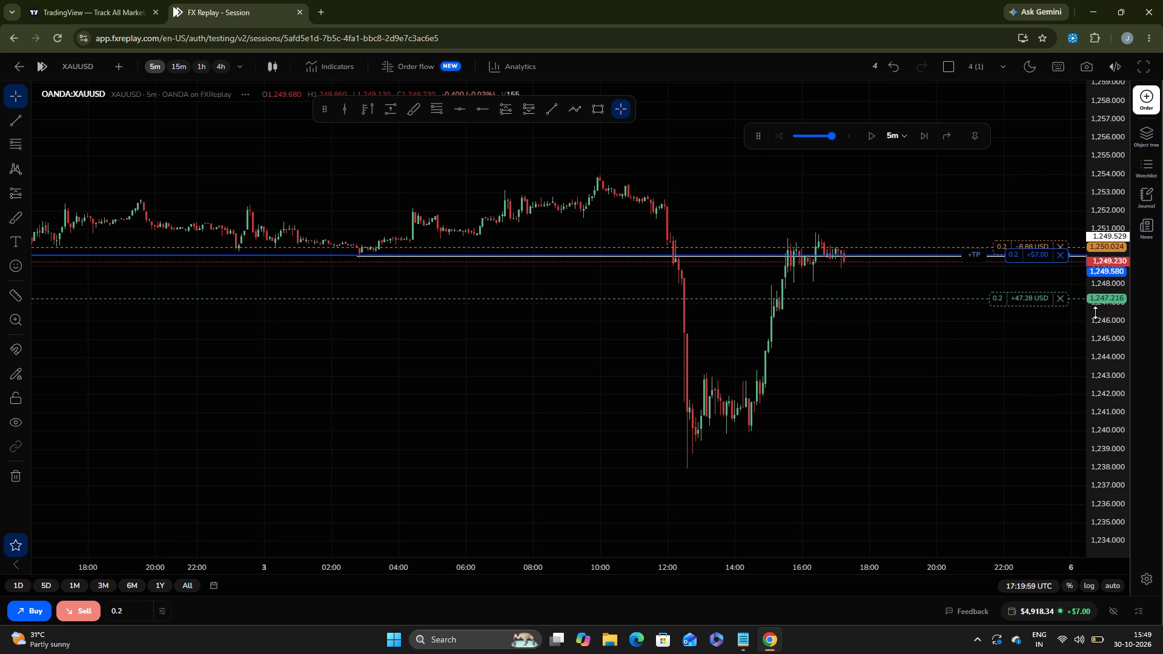
# Move the short position's stop loss below the entry price, to about 1,249.405, to lock in profit.
pyautogui.moveTo(1095, 312); pyautogui.dragTo(1063, 110)
pyautogui.moveTo(1004, 199); pyautogui.dragTo(1008, 314)
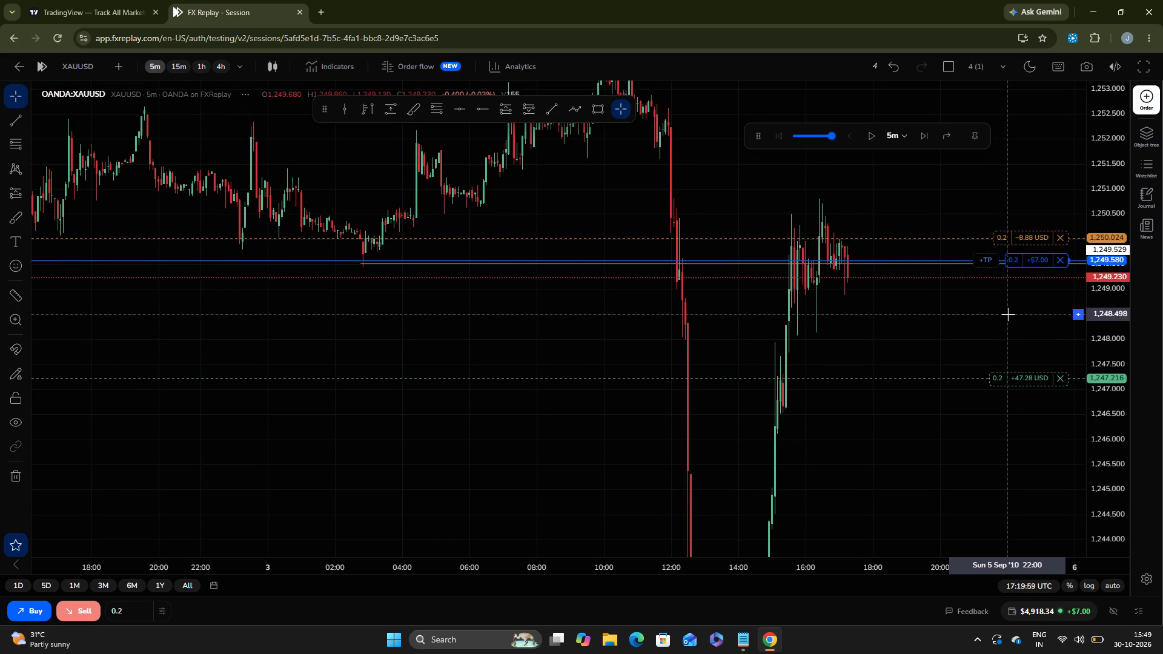
pyautogui.moveTo(1004, 239); pyautogui.dragTo(1002, 269)
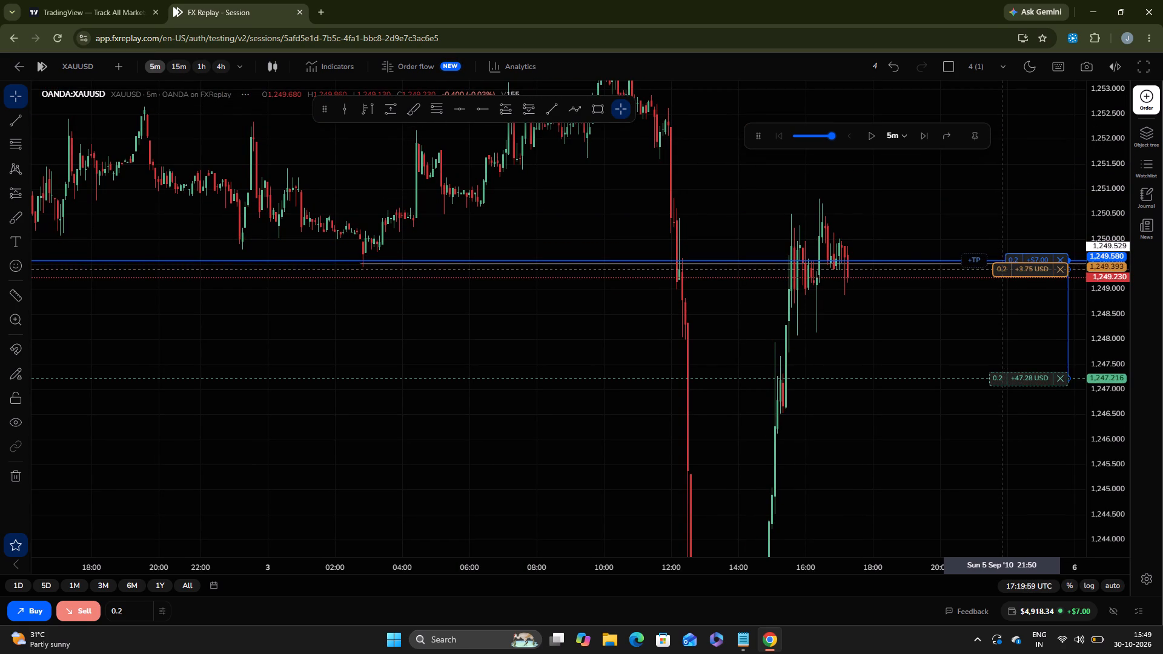
pyautogui.moveTo(1002, 269); pyautogui.dragTo(1002, 269)
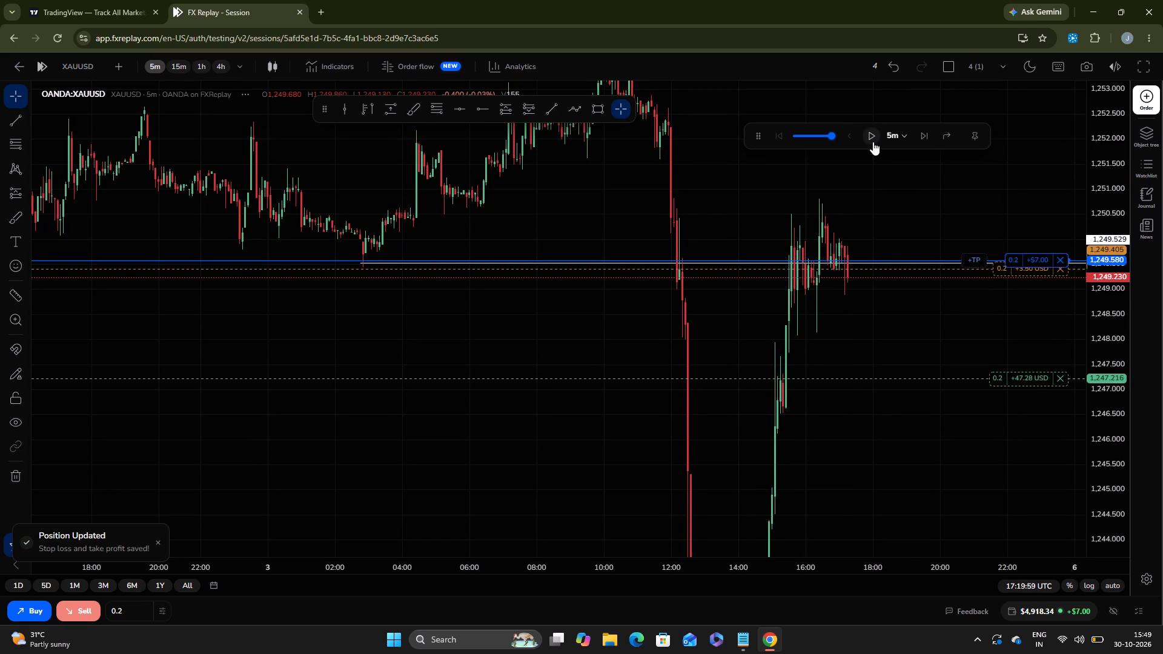
# Play the replay forward and pause it at 18:49:59 UTC on 3 September.
pyautogui.click(873, 142)
pyautogui.click(873, 142)
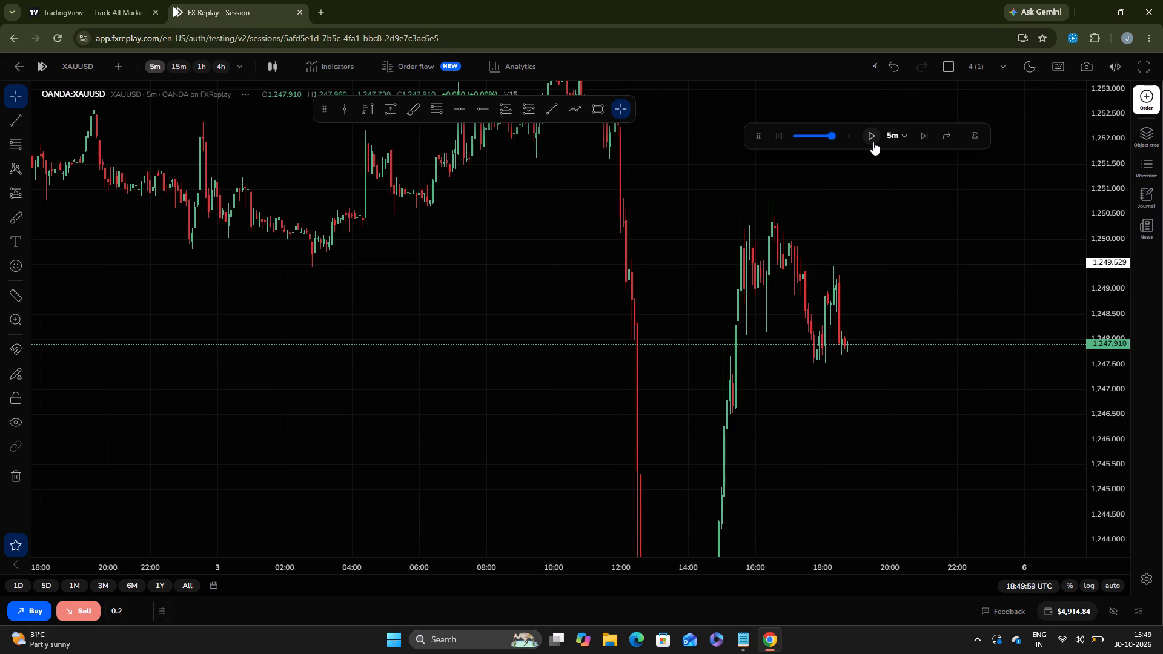
# Advance the replay past the weekend and pause it at 01:44:59 UTC on 6 September.
pyautogui.moveTo(1099, 308); pyautogui.dragTo(1095, 378)
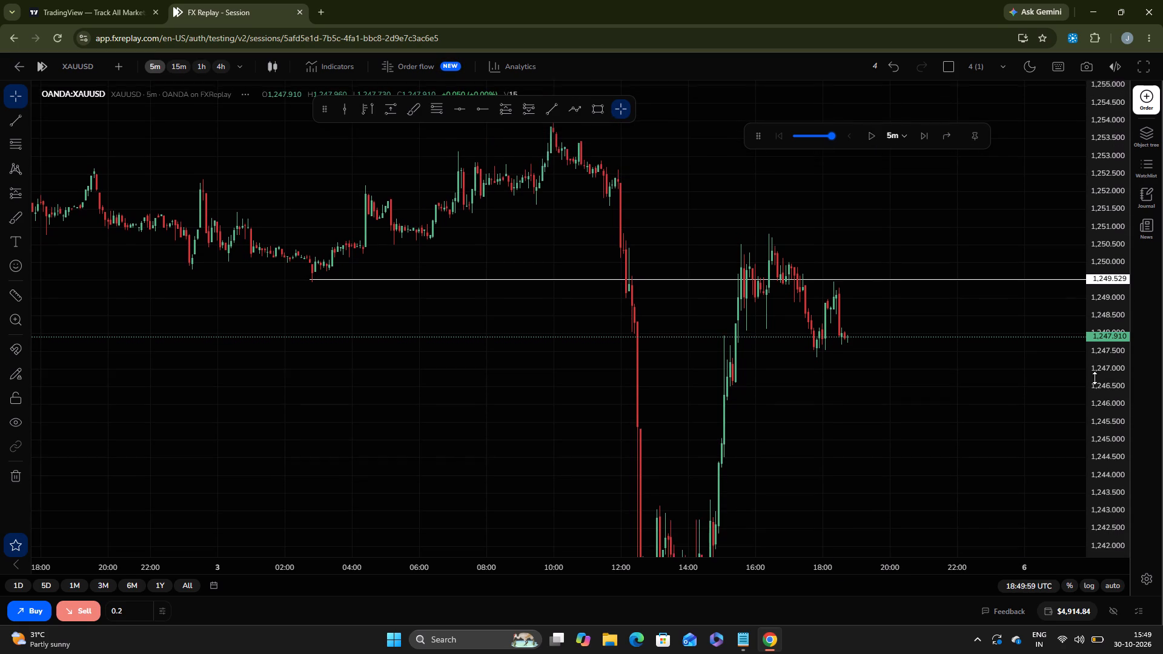
pyautogui.moveTo(1095, 378); pyautogui.dragTo(1100, 395)
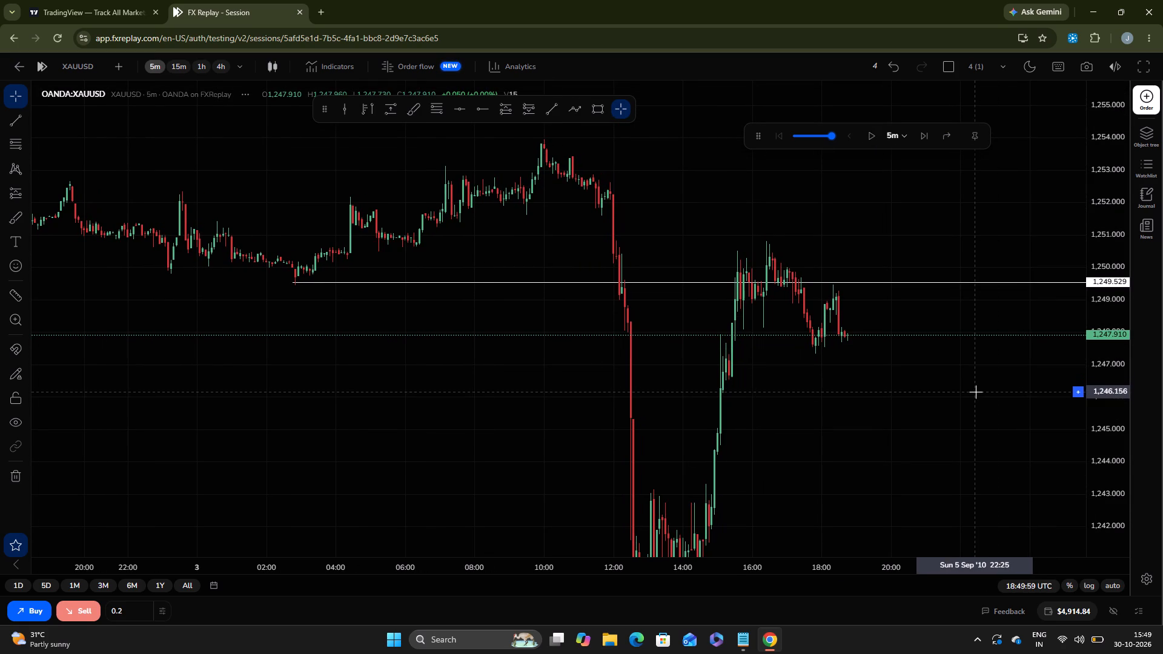
pyautogui.moveTo(929, 148); pyautogui.dragTo(883, 239)
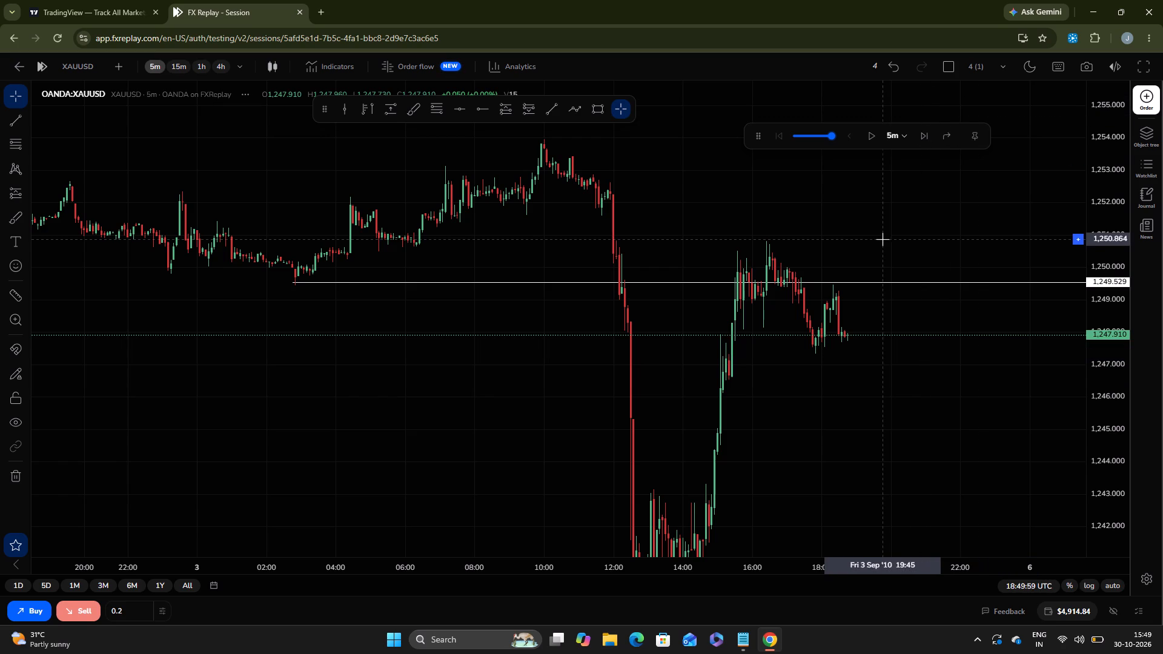
pyautogui.moveTo(883, 239); pyautogui.dragTo(940, 240)
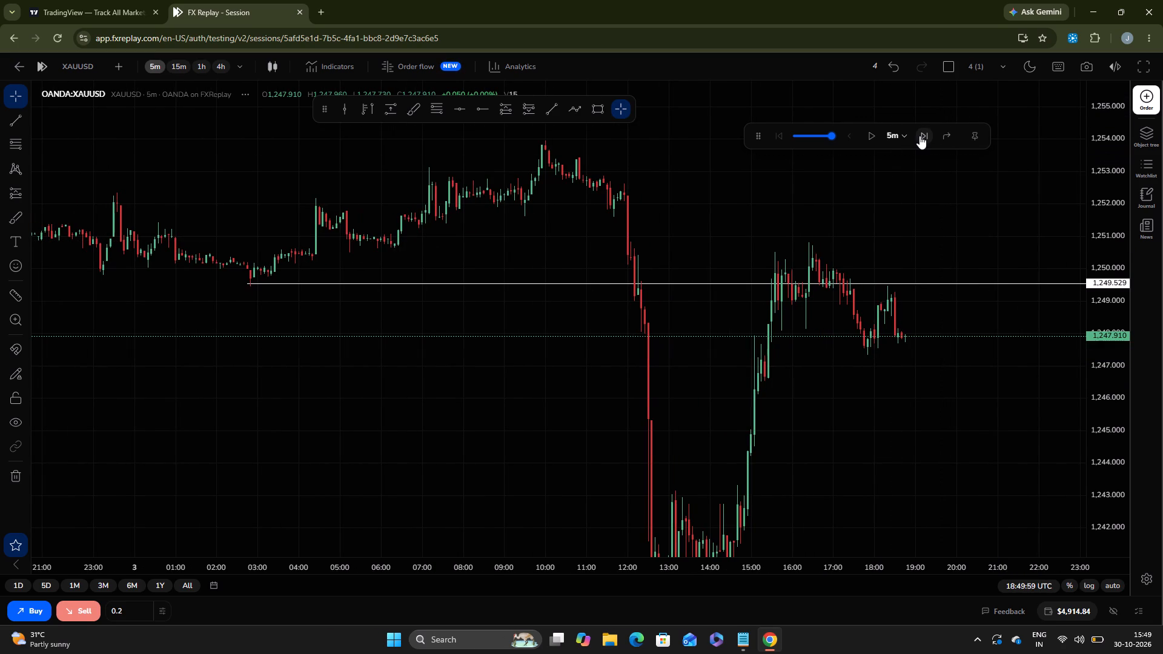
pyautogui.tripleClick(919, 136)
pyautogui.doubleClick(919, 136)
pyautogui.click(866, 130)
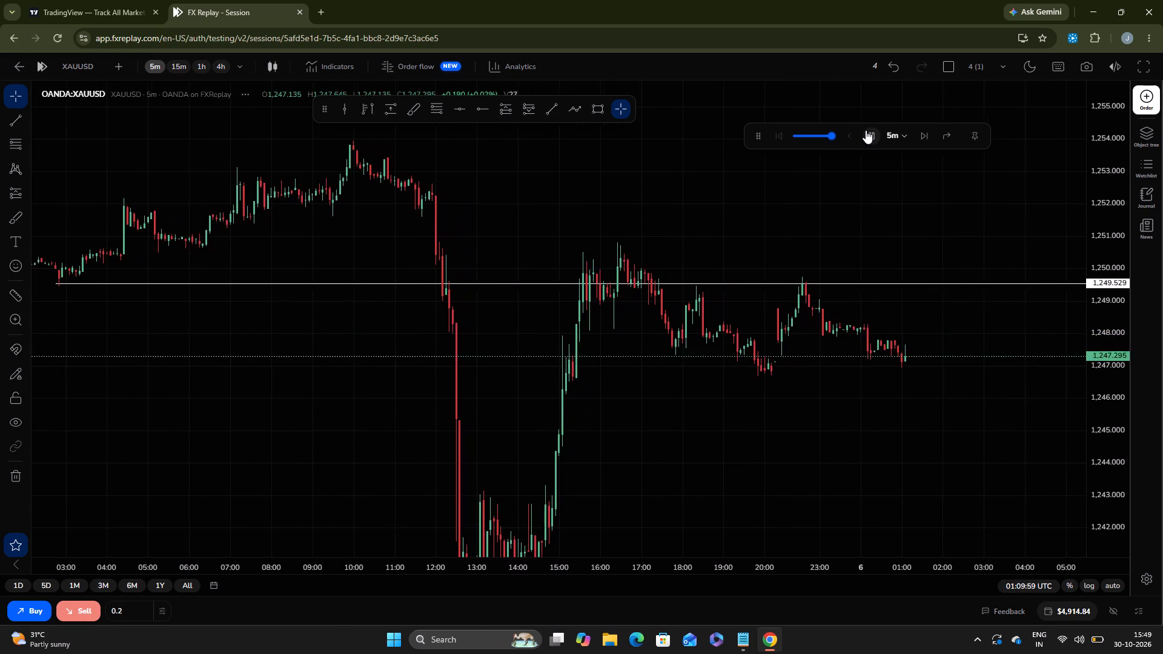
pyautogui.click(866, 130)
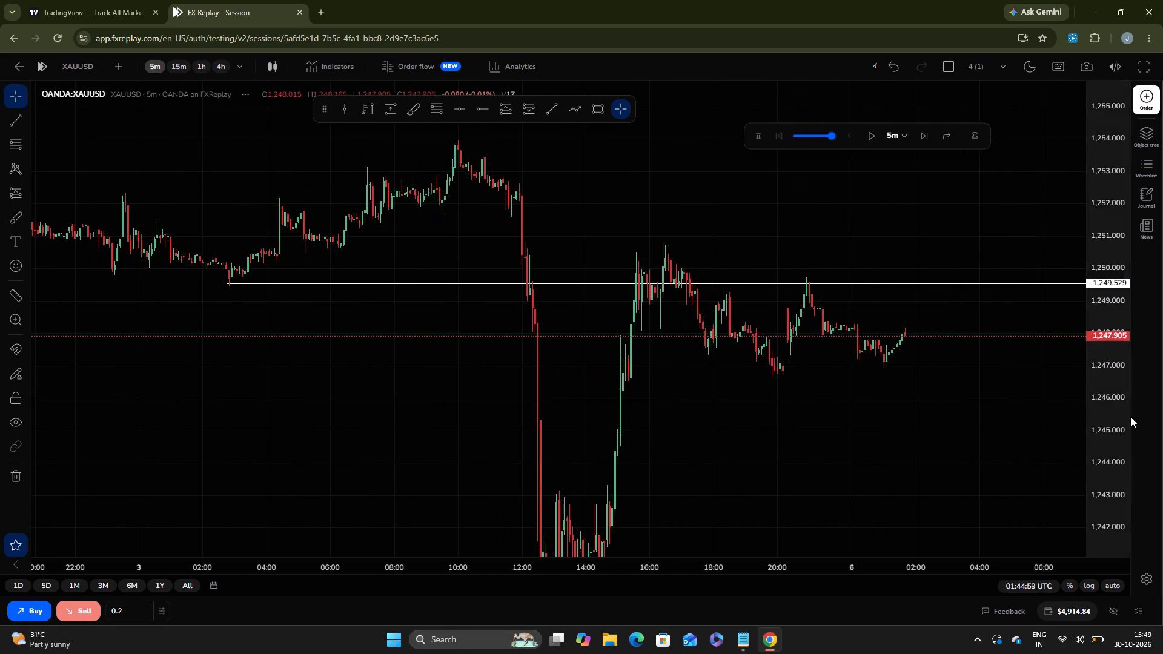
# Advance the replay through the morning of 6 September and pause it at 08:14:59 UTC.
pyautogui.moveTo(1117, 412); pyautogui.dragTo(1058, 262)
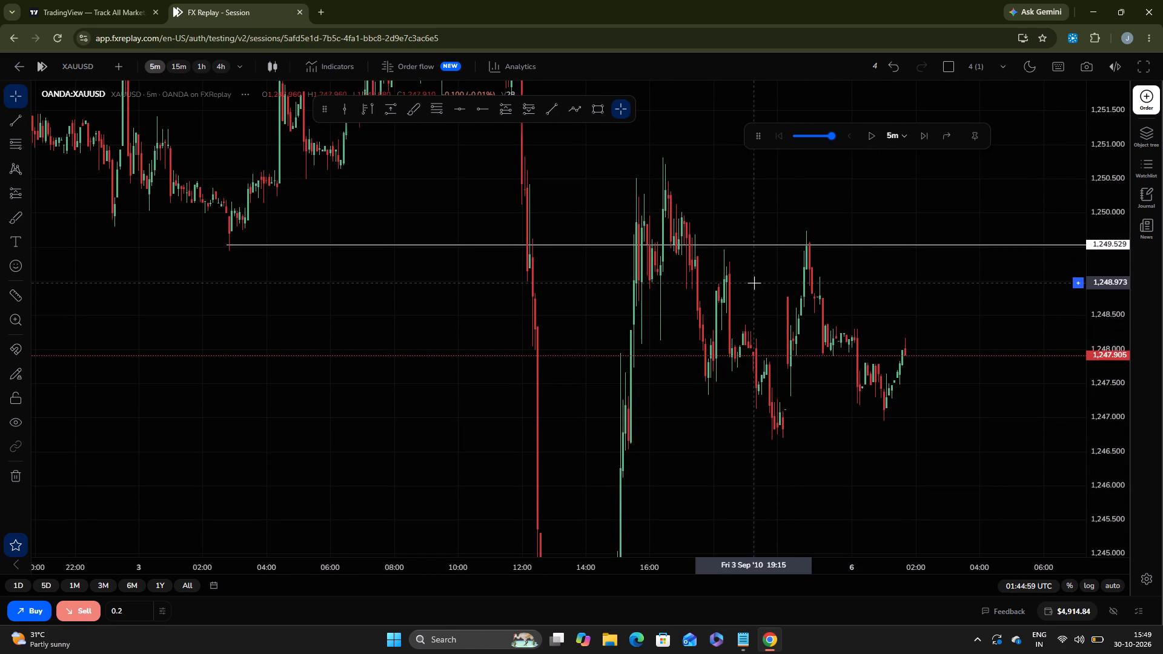
pyautogui.moveTo(754, 283); pyautogui.dragTo(861, 305)
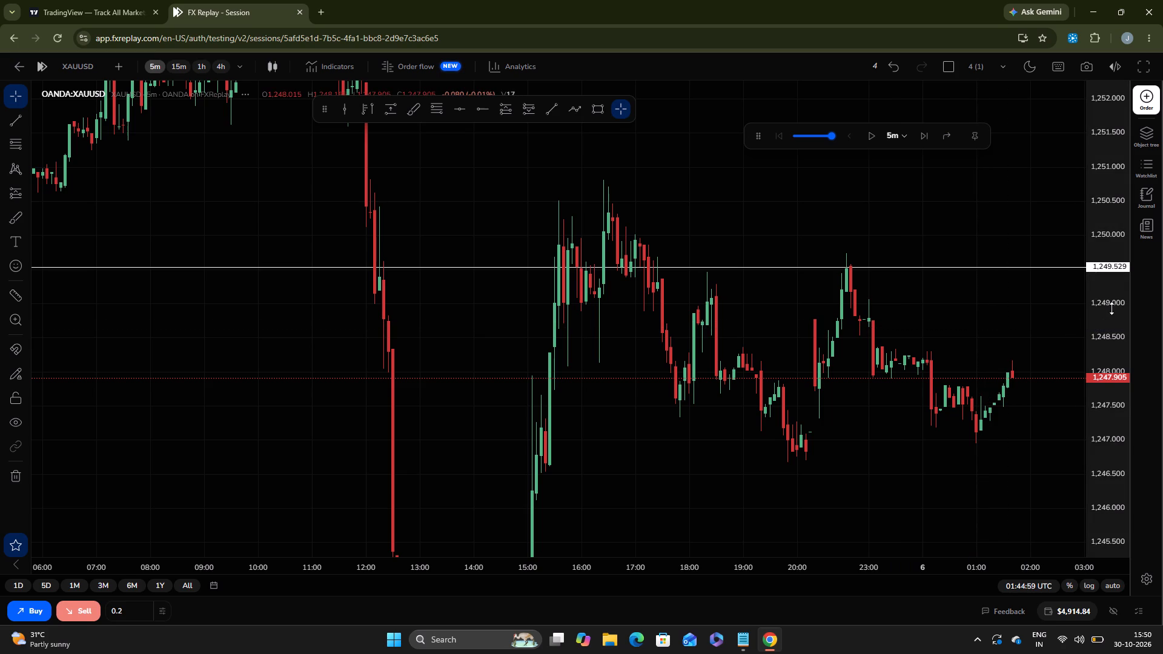
pyautogui.moveTo(1112, 308); pyautogui.dragTo(1107, 374)
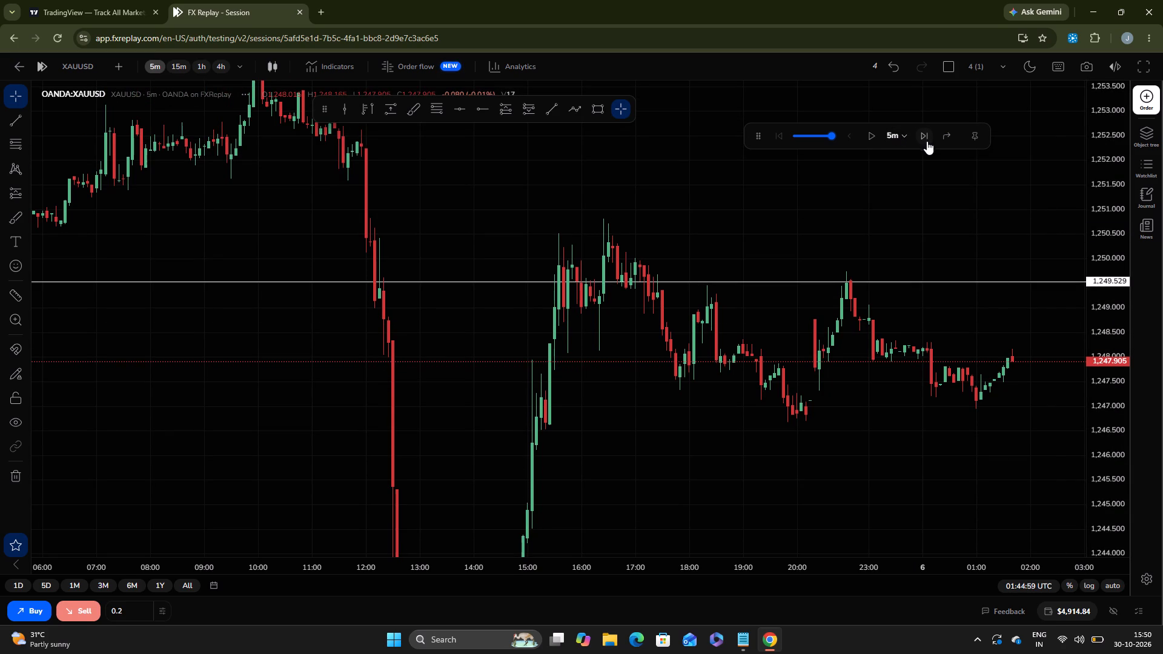
pyautogui.tripleClick(927, 138)
pyautogui.tripleClick(927, 138)
pyautogui.tripleClick(927, 138)
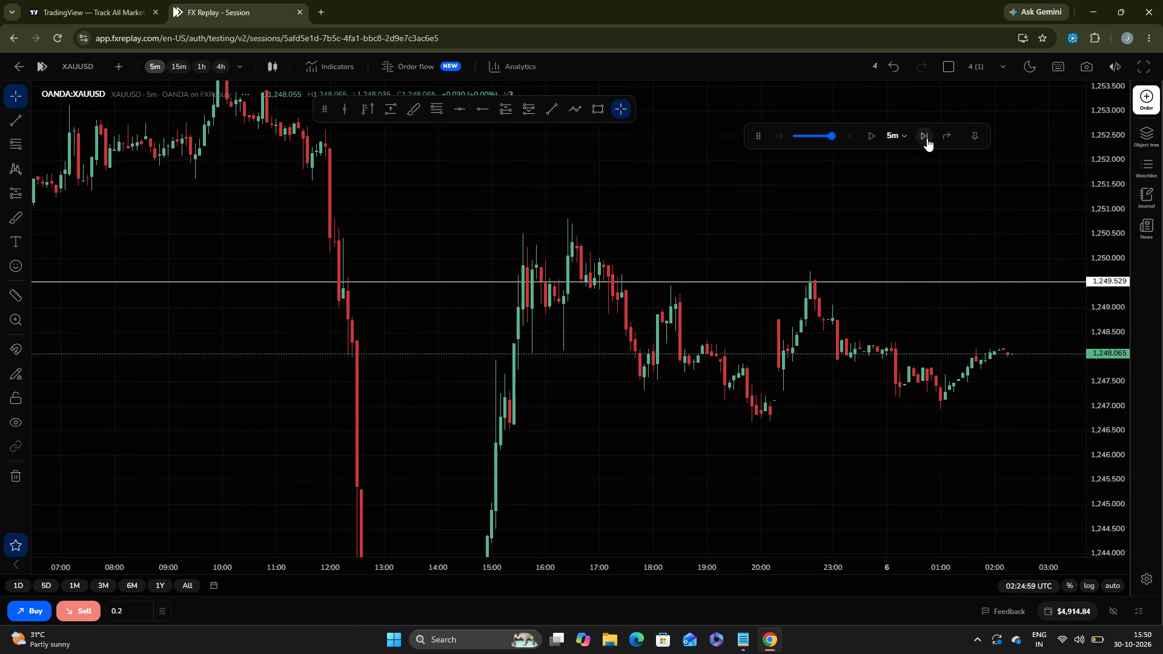
pyautogui.tripleClick(927, 138)
pyautogui.doubleClick(927, 138)
pyautogui.click(867, 142)
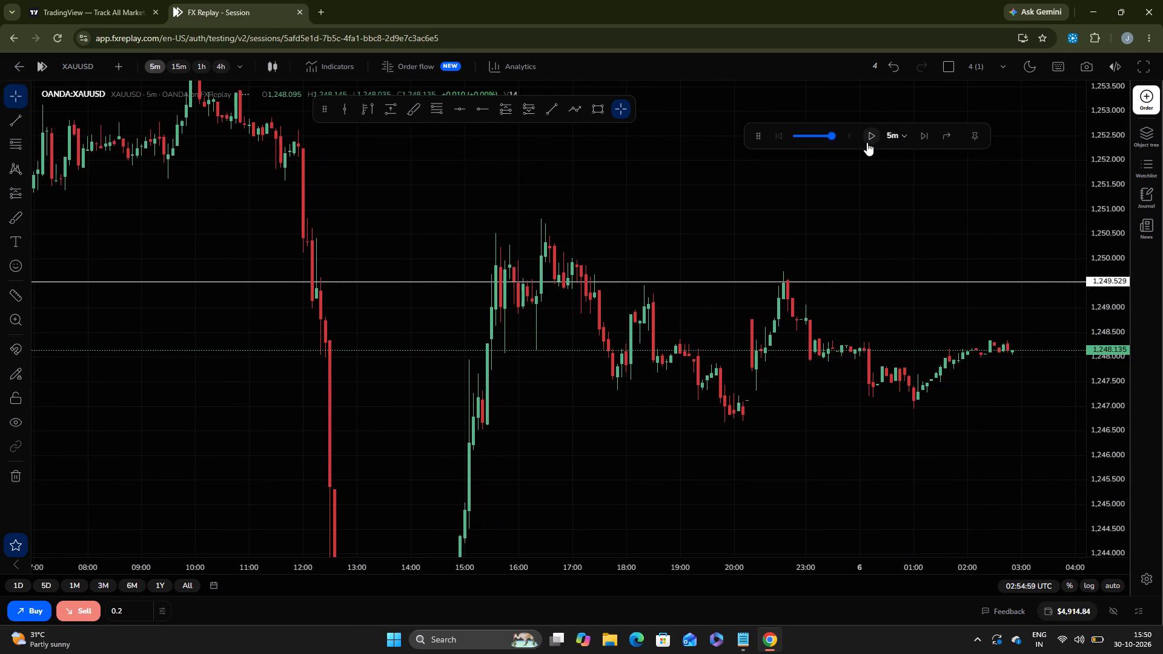
pyautogui.click(867, 142)
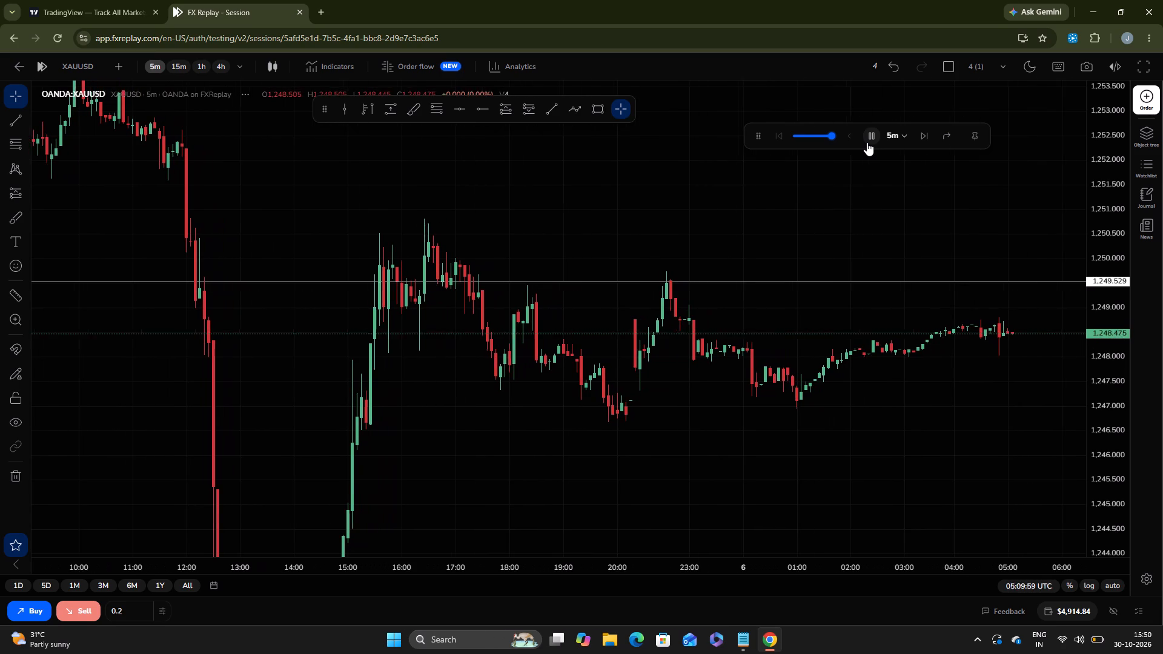
pyautogui.click(867, 142)
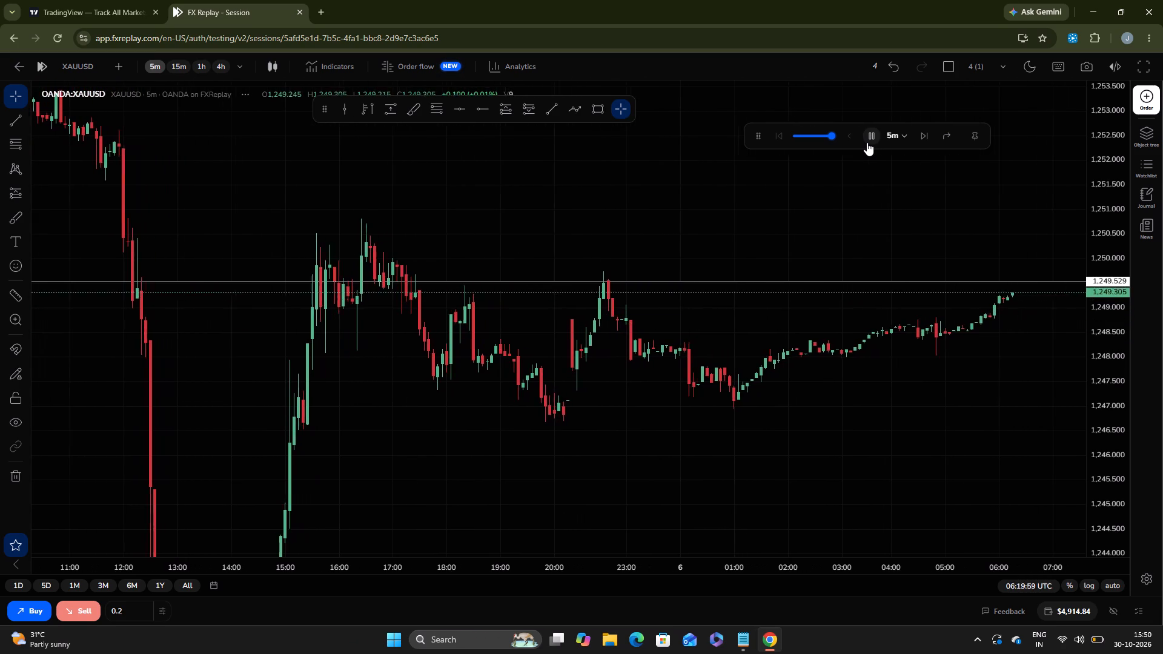
pyautogui.click(879, 127)
pyautogui.click(866, 140)
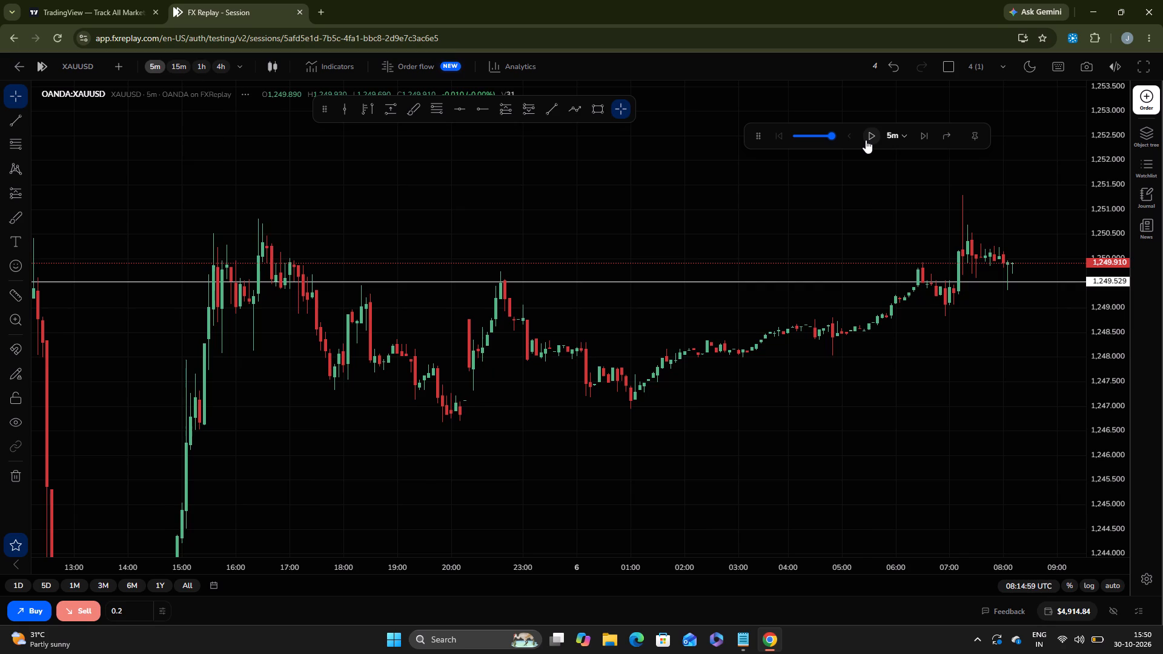
# Examine the price action around the 1,249.529 level from the afternoon of 3 September to the morning of 6 September.
pyautogui.press('Right')
pyautogui.press('Right')
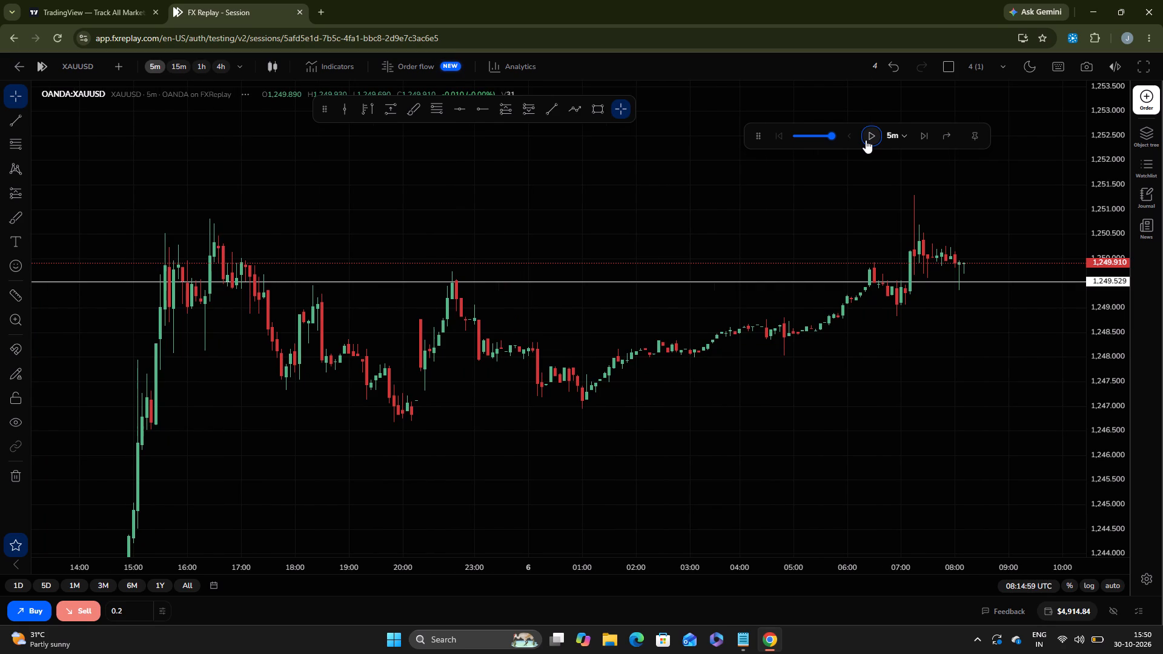
pyautogui.press('Up')
pyautogui.press('Up')
pyautogui.press('Up')
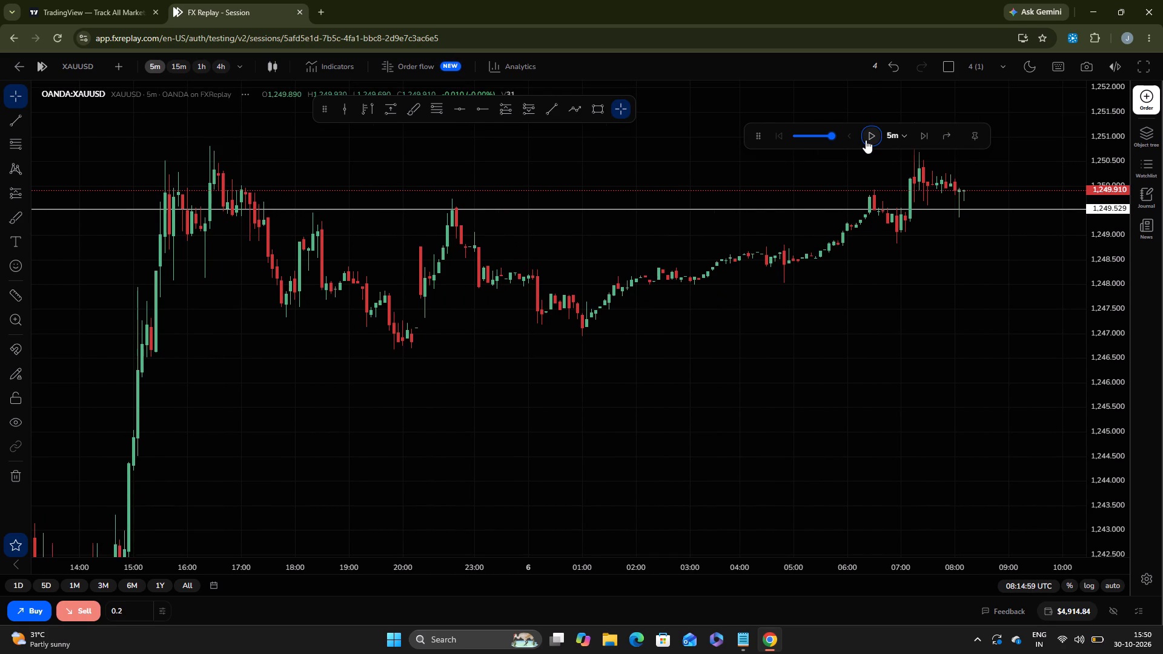
pyautogui.press('Up')
pyautogui.press('Up')
pyautogui.press('Up')
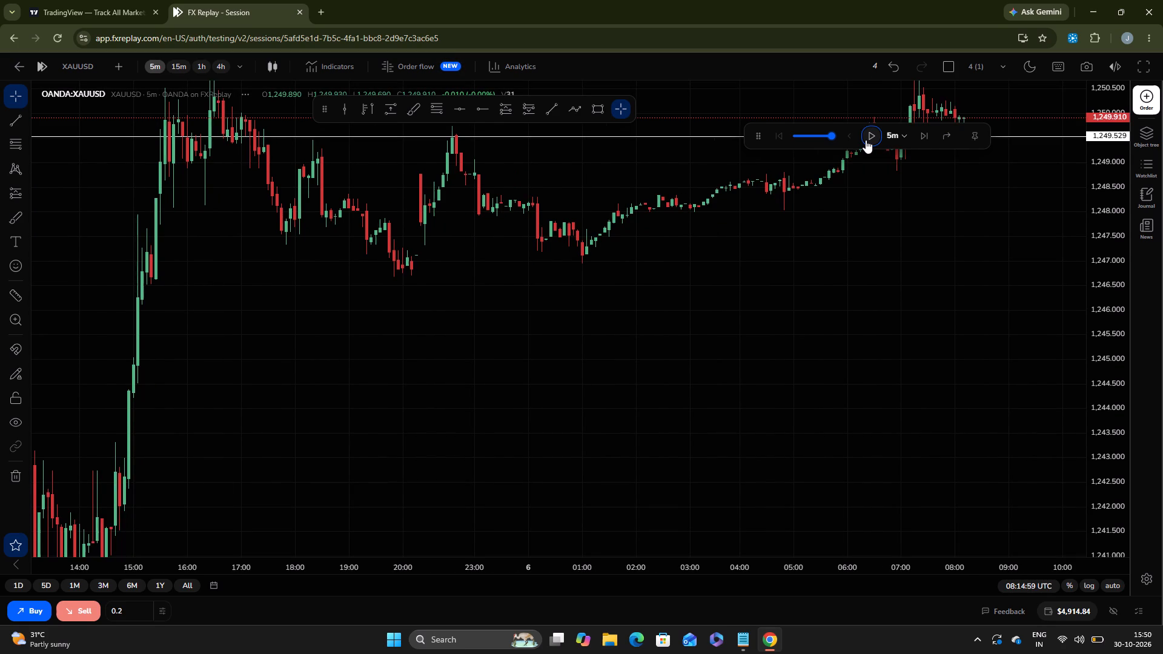
pyautogui.press('Down')
pyautogui.press('Down')
pyautogui.press('Down')
pyautogui.press('Down')
pyautogui.press('Down')
pyautogui.press('Down')
pyautogui.press('Down')
pyautogui.press('Down')
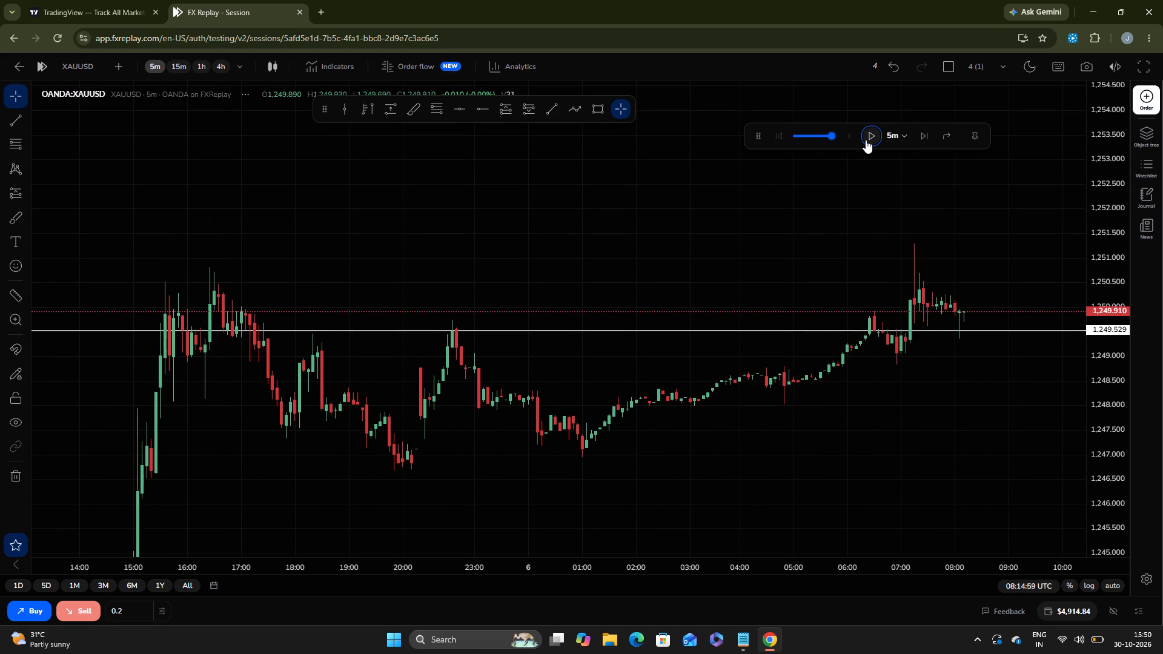
pyautogui.press('Left')
pyautogui.press('Left')
pyautogui.press('Right')
pyautogui.press('Right')
pyautogui.press('Right')
pyautogui.press('Right')
pyautogui.press('Right')
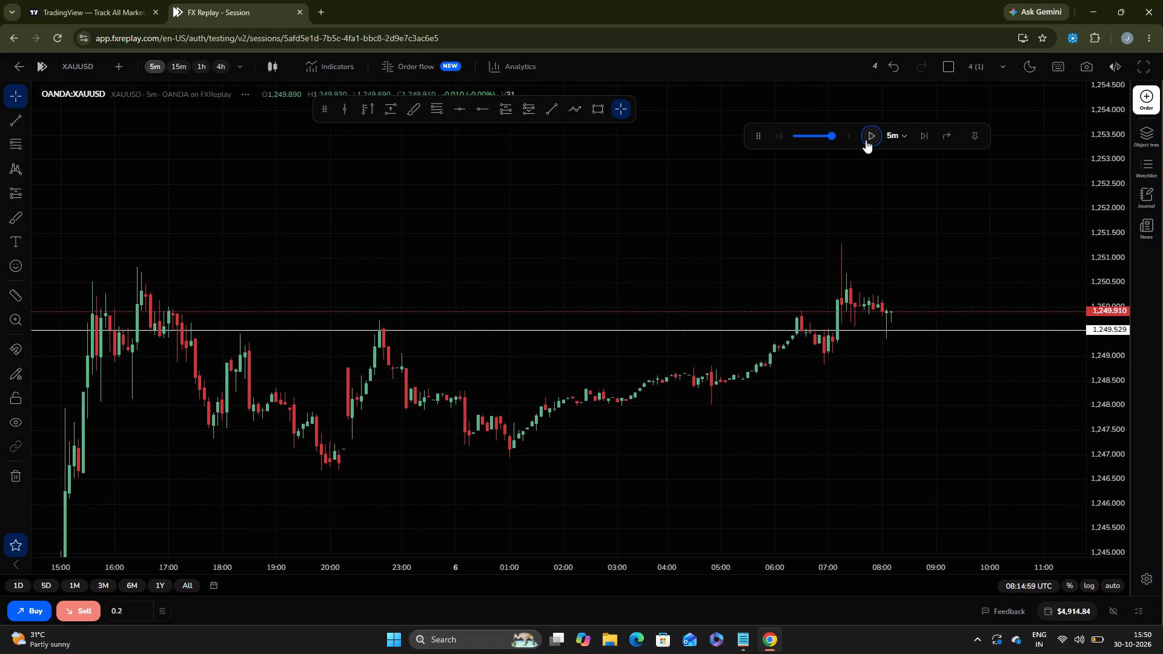
pyautogui.press('Right')
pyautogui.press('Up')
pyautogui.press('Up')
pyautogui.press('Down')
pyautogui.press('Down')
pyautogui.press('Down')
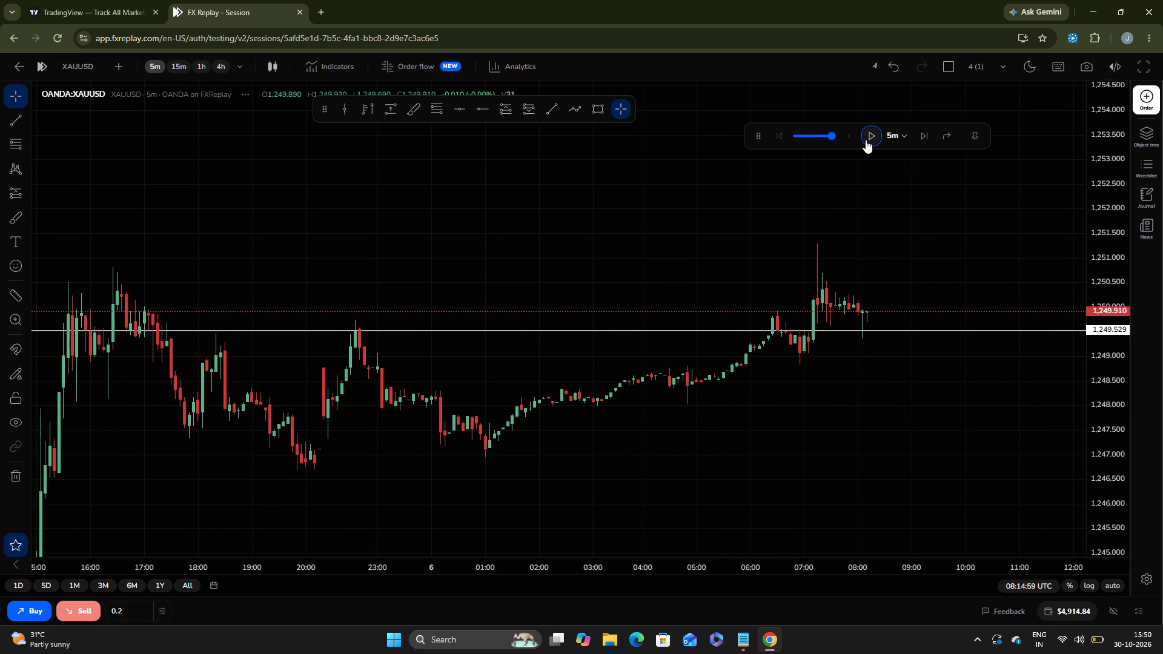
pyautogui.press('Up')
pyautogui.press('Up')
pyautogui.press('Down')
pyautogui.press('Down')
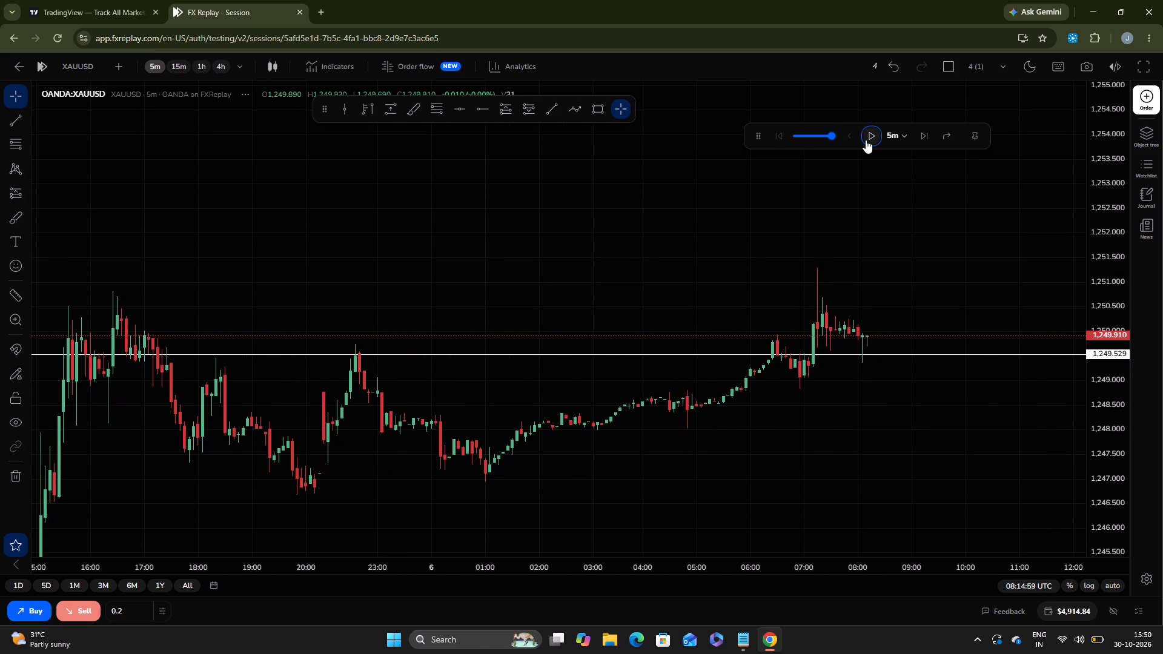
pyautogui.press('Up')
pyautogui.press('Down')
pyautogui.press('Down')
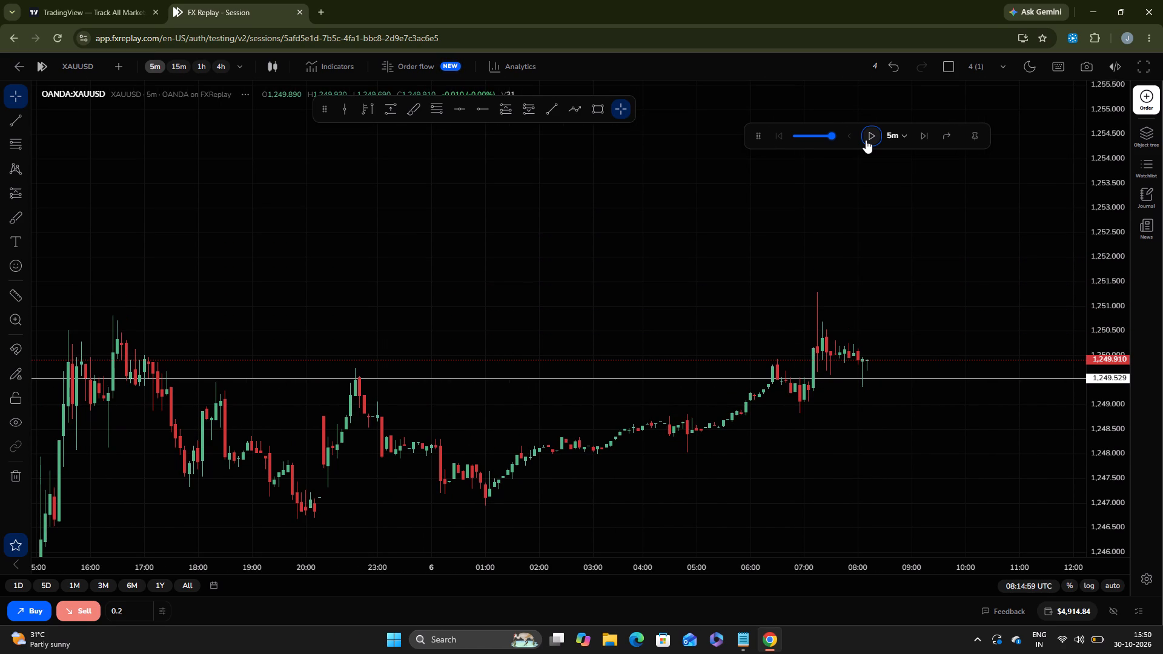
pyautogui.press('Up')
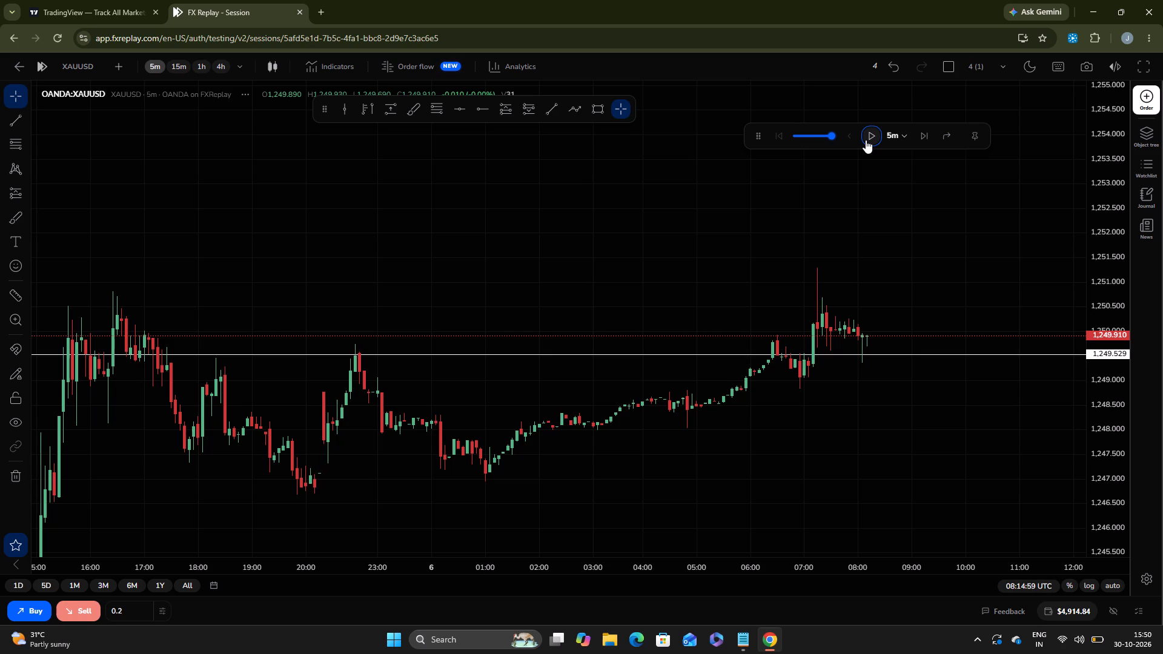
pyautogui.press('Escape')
# Leave the XAUUSD replay session and return to the Testing dashboard.
pyautogui.click(15, 65)
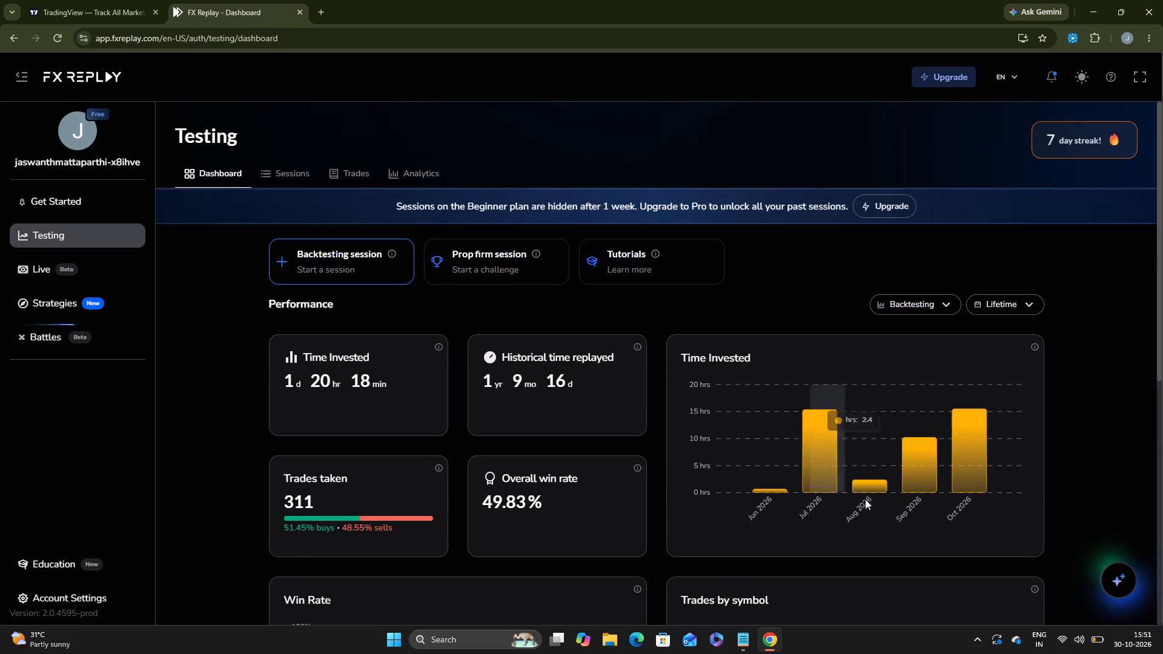
# Review the Testing dashboard's win rate and trades-by-symbol charts and the recent sessions list.
pyautogui.scroll(-4, 865, 499)
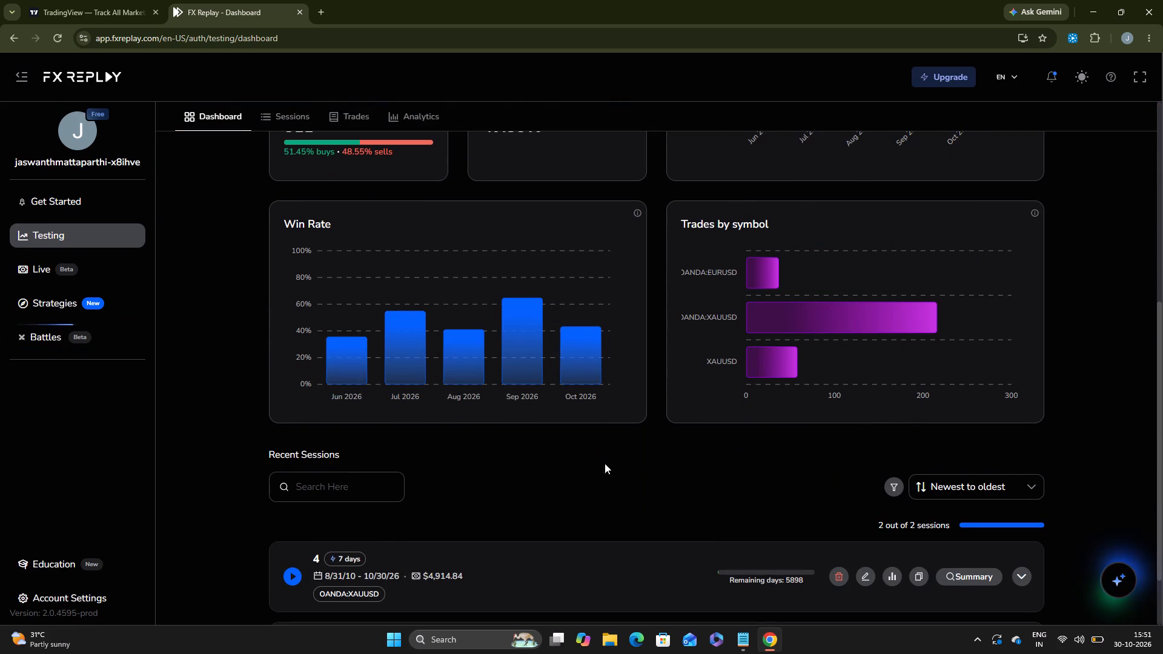
pyautogui.scroll(-2, 627, 512)
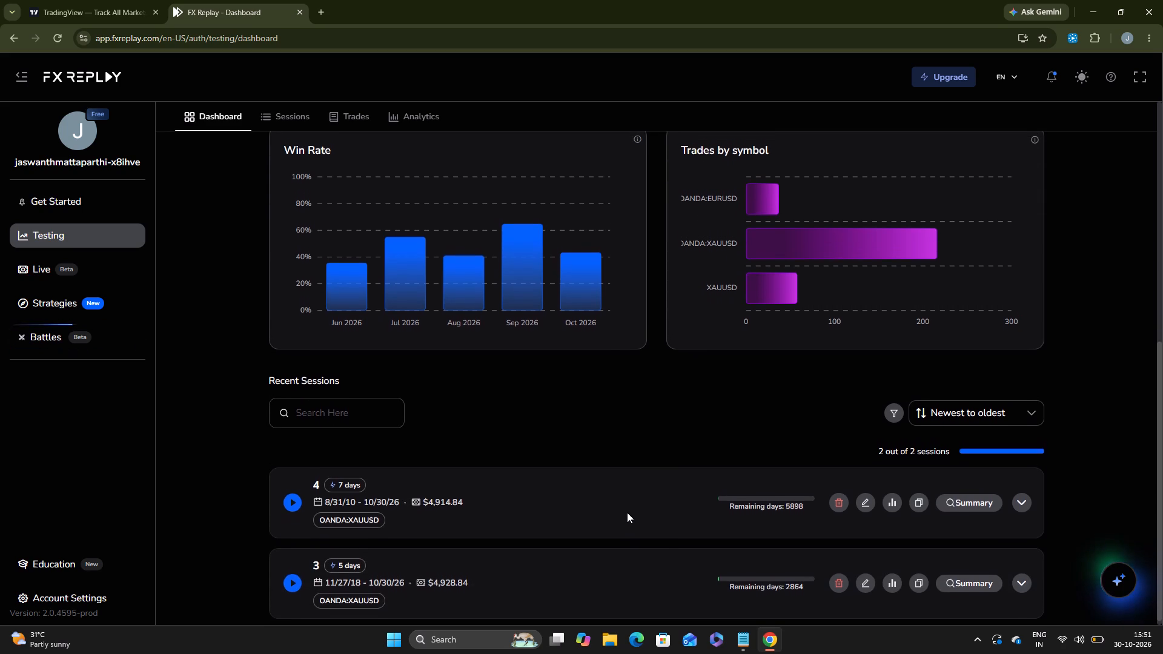
pyautogui.scroll(-1, 627, 512)
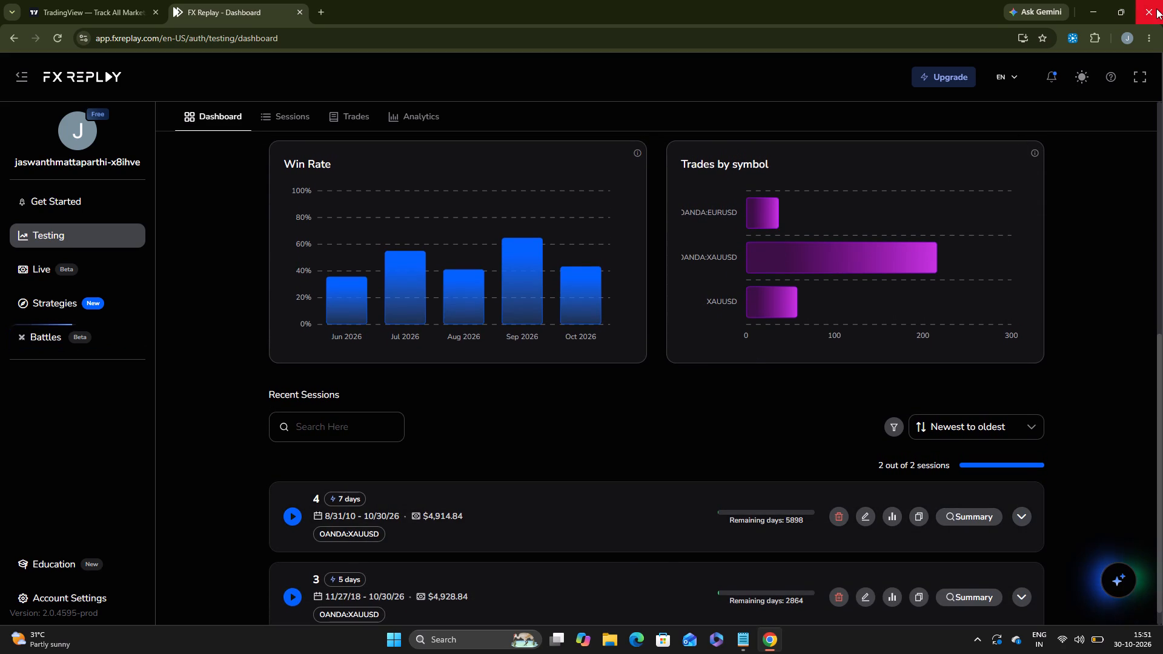
# Close the Chrome window, the STRATEGY.md Notepad window and the Roblox window, leaving only the desktop.
pyautogui.click(1156, 8)
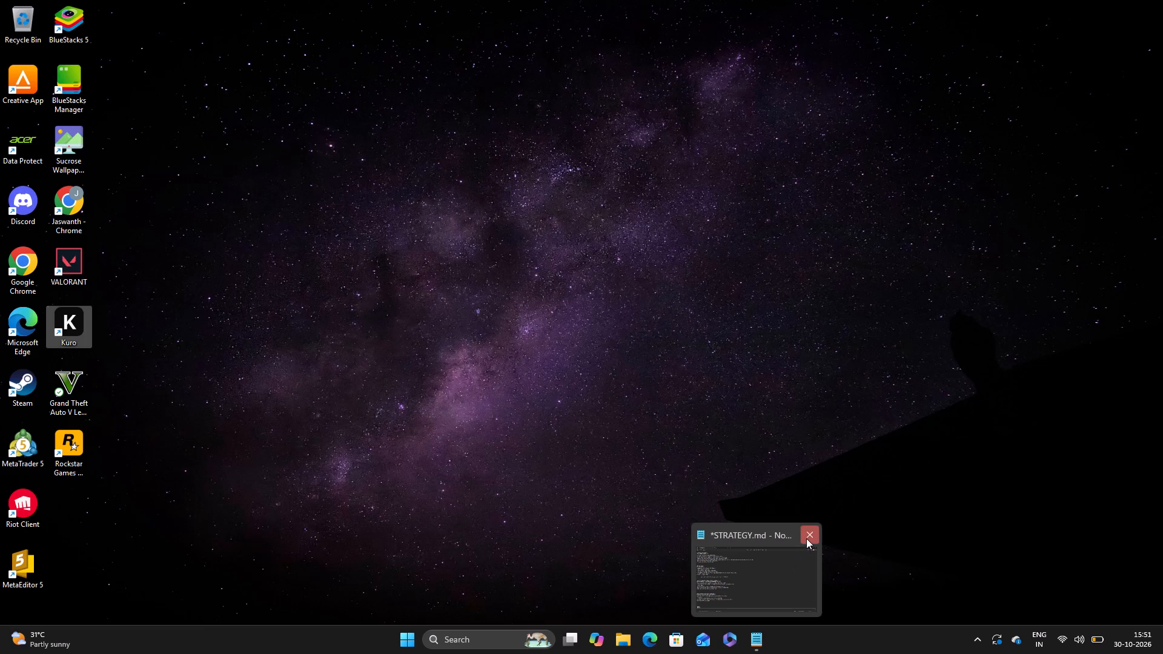
pyautogui.click(807, 538)
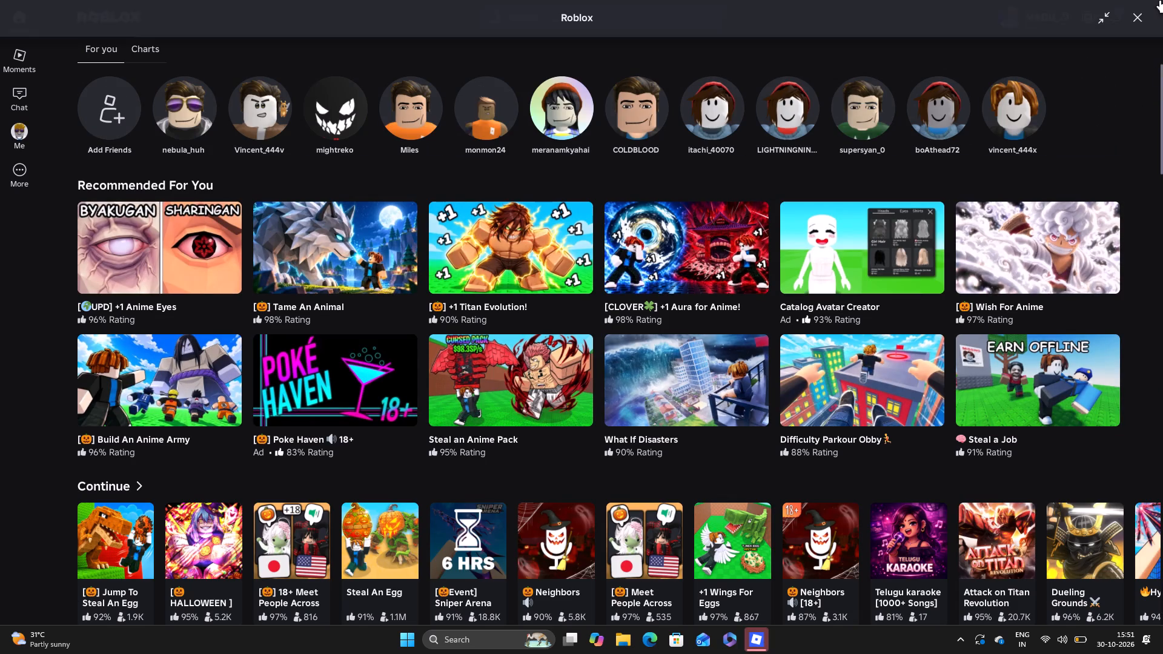
pyautogui.click(1135, 19)
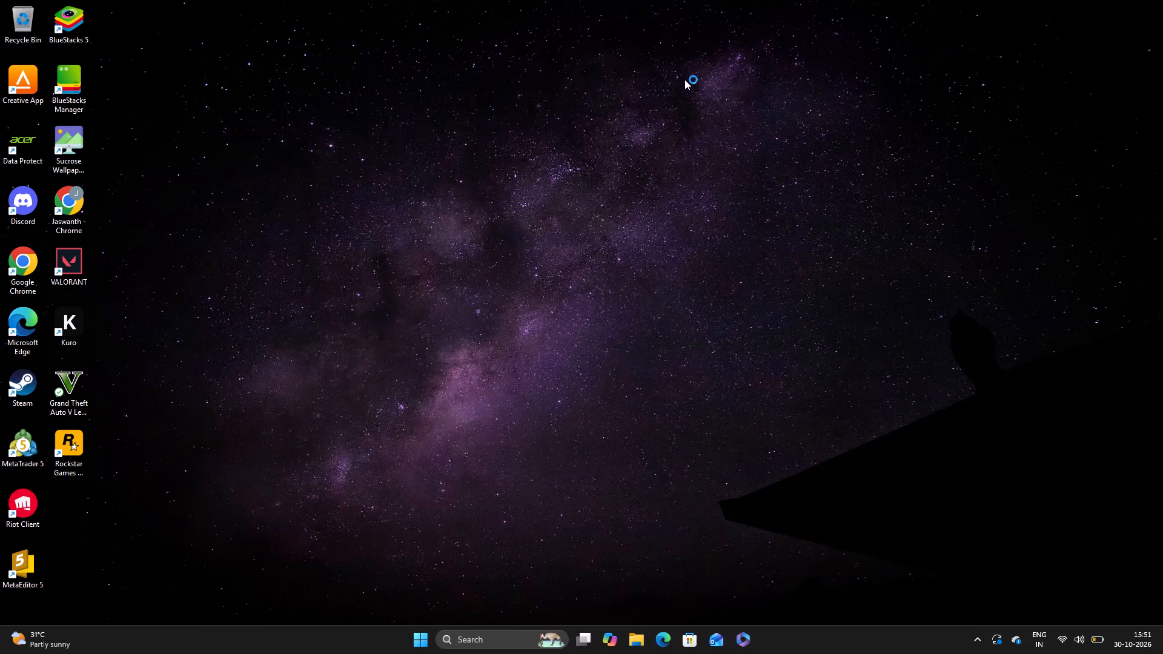